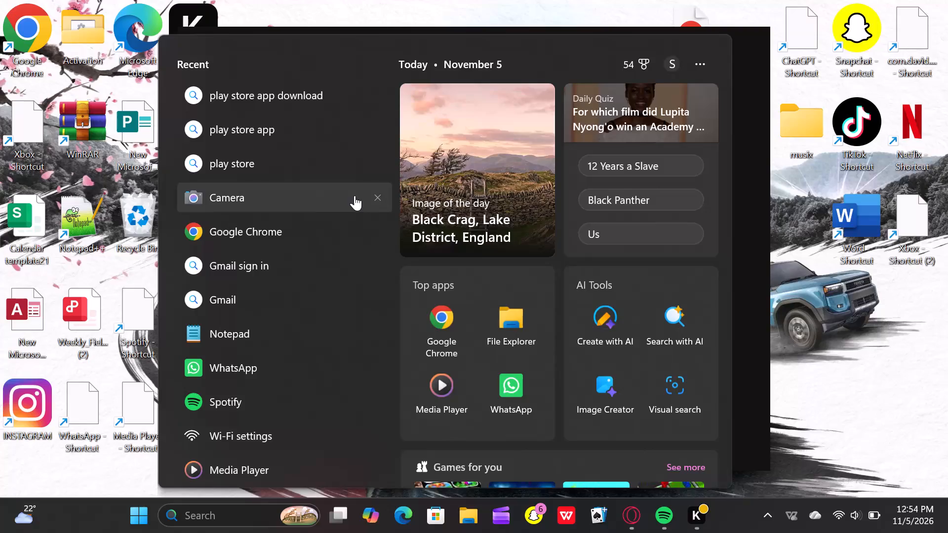
left_click(444, 312)
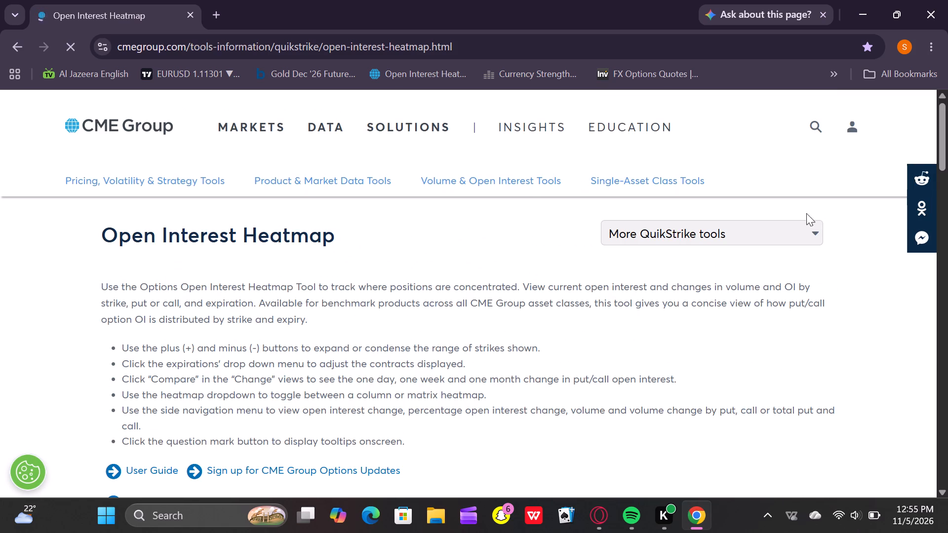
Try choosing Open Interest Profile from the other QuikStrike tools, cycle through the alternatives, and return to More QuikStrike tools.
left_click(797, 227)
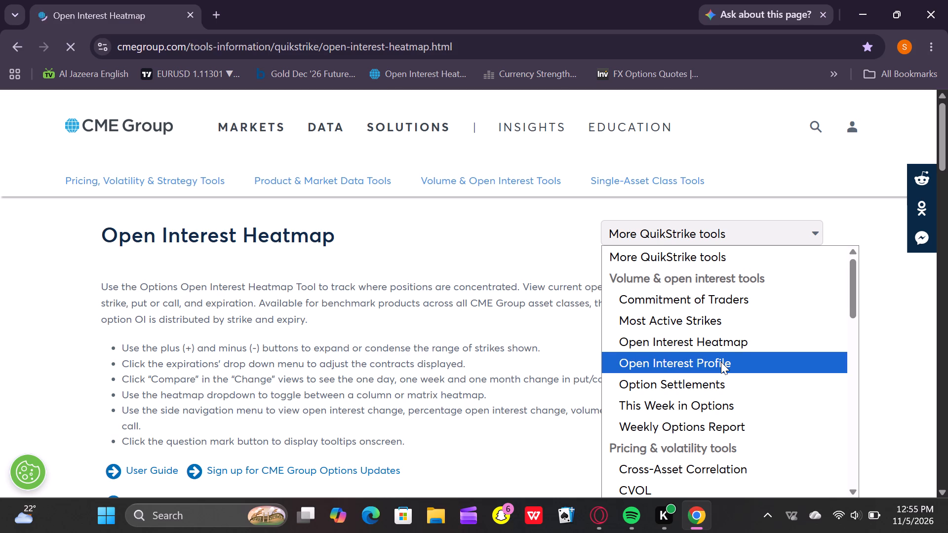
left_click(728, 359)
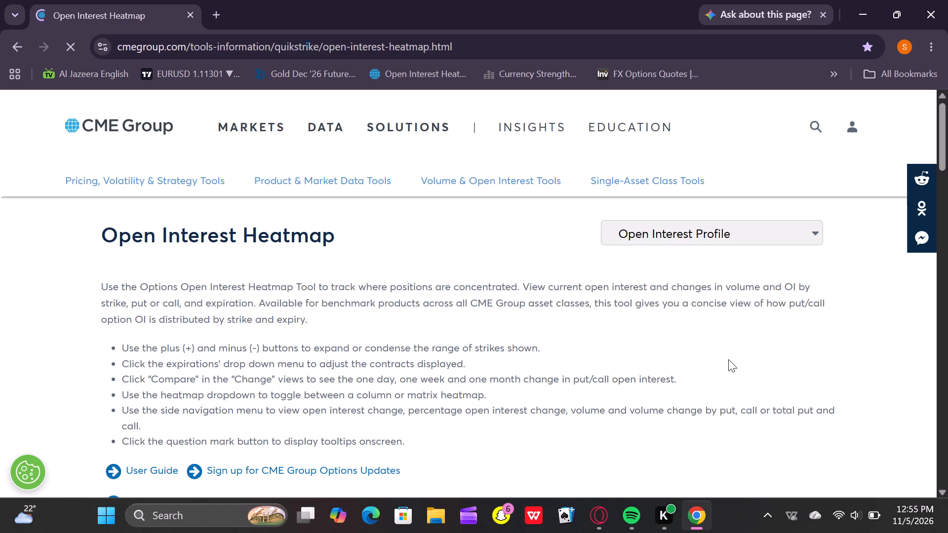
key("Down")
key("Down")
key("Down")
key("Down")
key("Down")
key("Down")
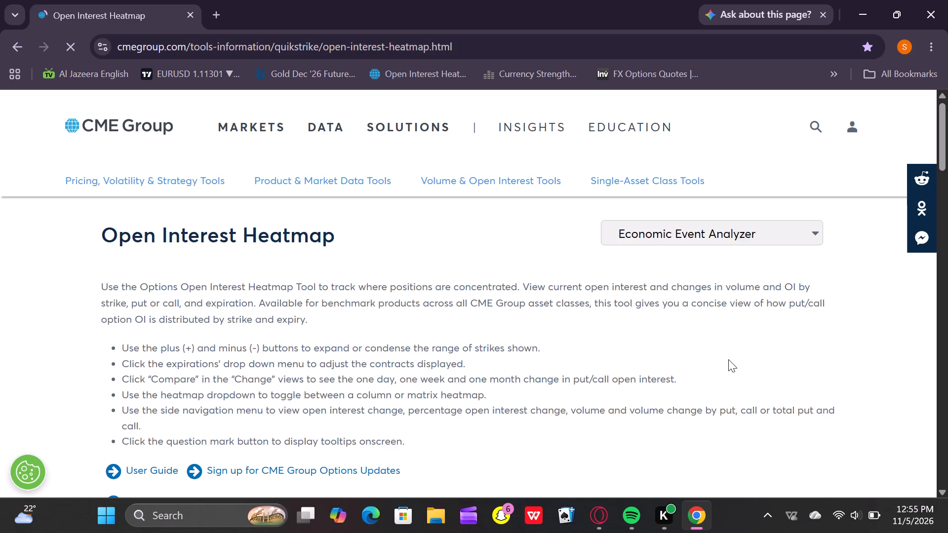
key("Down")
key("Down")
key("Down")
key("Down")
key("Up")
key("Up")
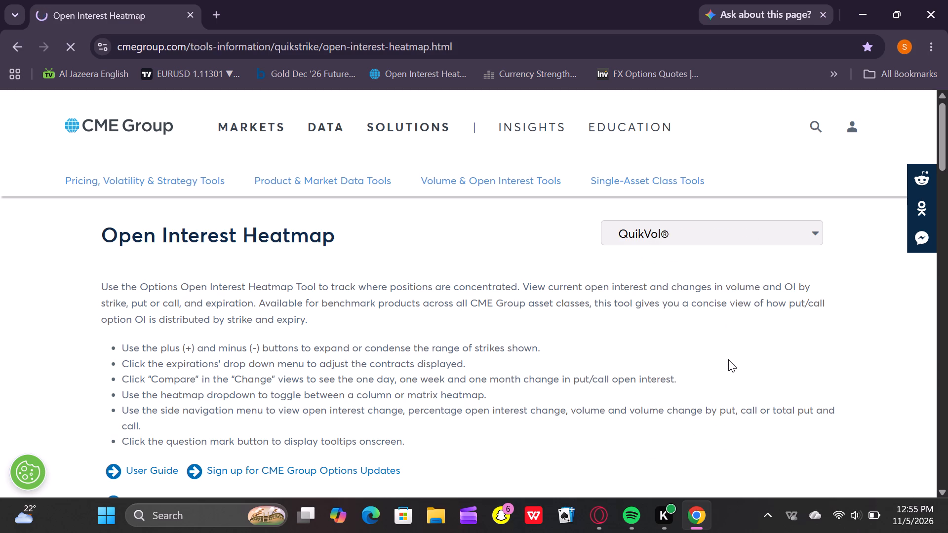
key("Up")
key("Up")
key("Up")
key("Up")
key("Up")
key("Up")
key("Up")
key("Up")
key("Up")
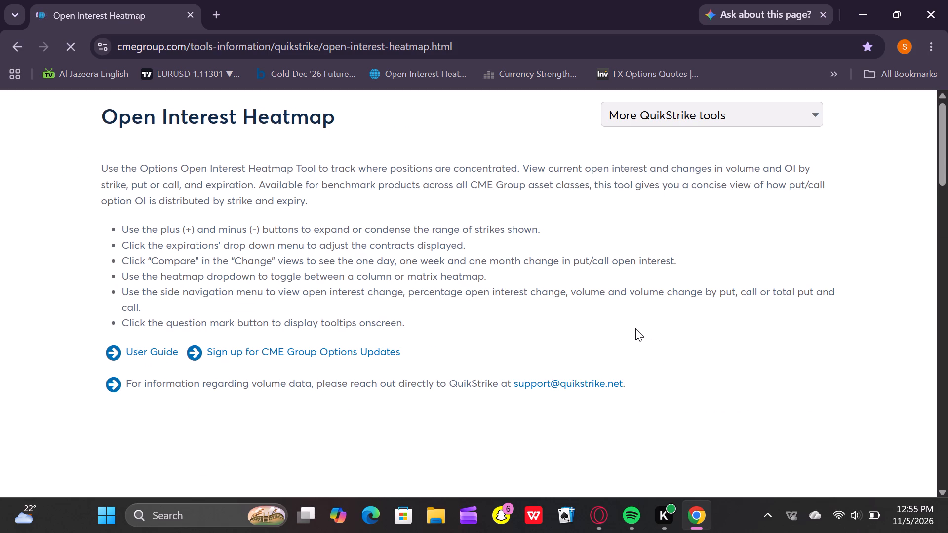
Examine the 3M SOFR open interest matrix across its strikes and expirations.
key("Down")
key("Down")
key("Down")
key("Down")
key("Down")
key("Down")
key("Down")
key("Down")
key("Down")
key("Down")
key("Down")
key("Down")
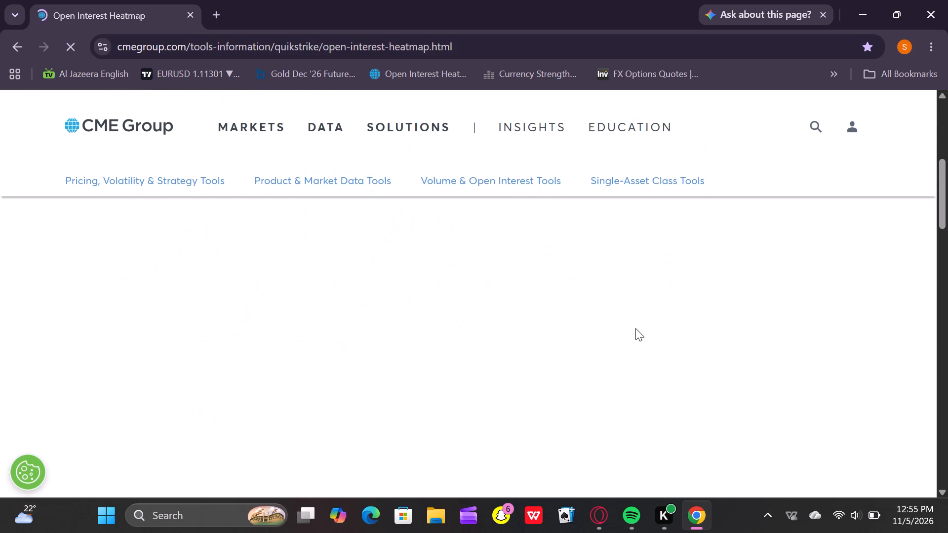
key("Down")
key("Down")
key("Down")
key("Down")
key("Down")
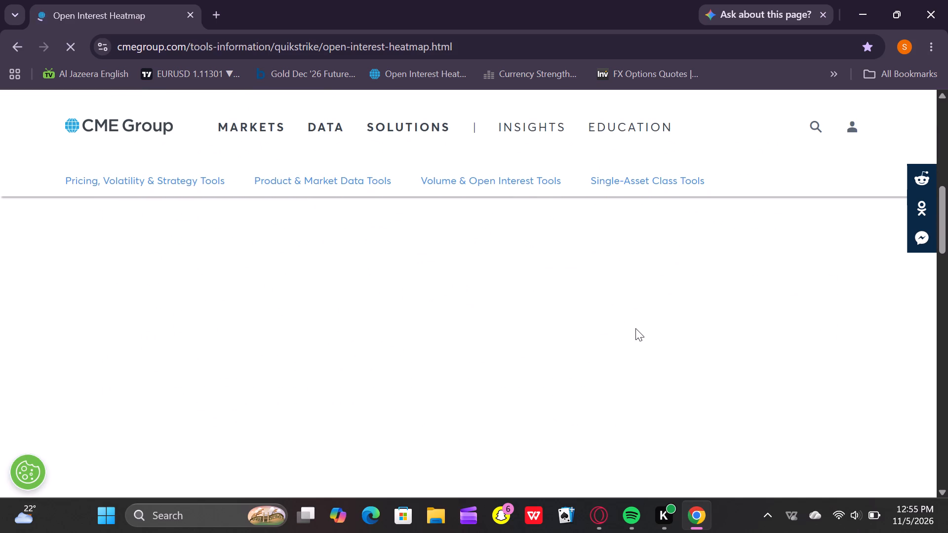
key("Down")
key("Down")
key("Down")
key("Down")
key("Down")
key("Up")
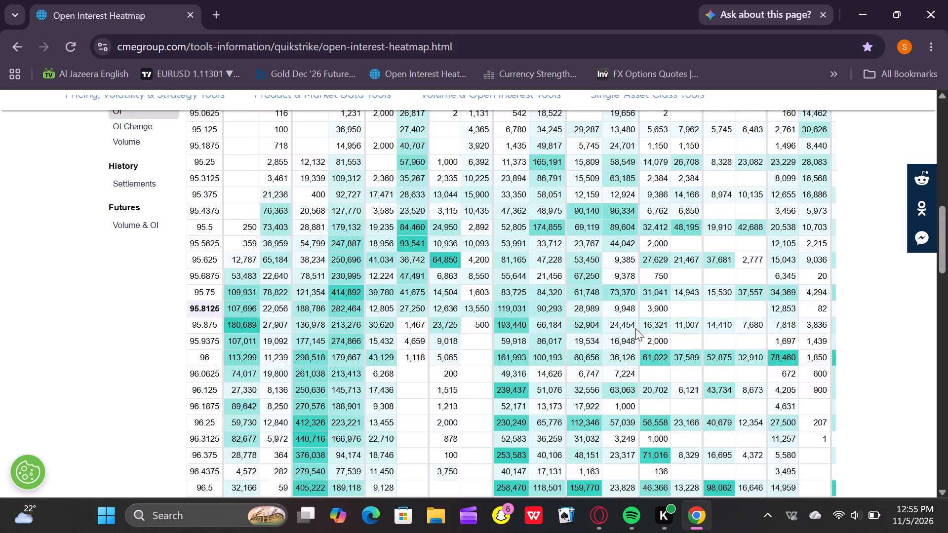
key("Up")
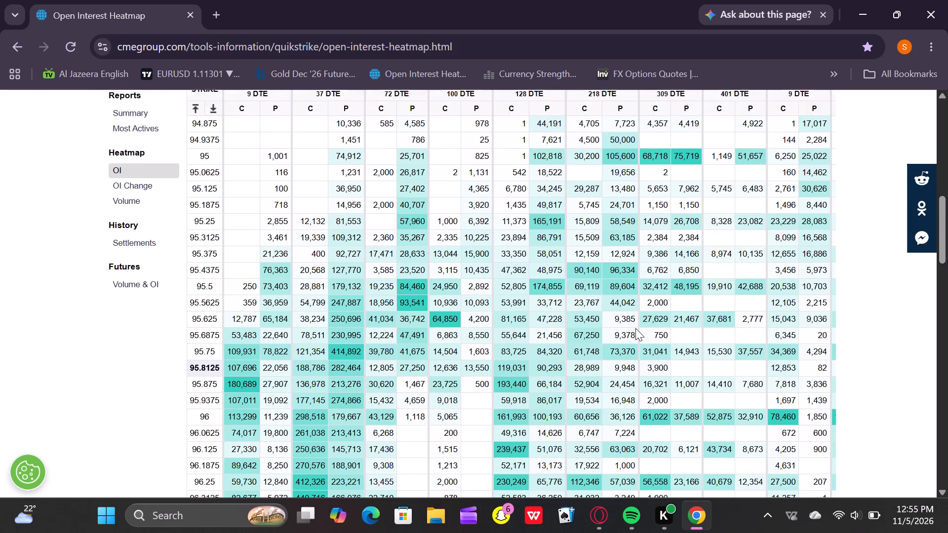
key("Up")
key("Up")
key("Up")
key("Up")
key("Up")
key("Up")
key("Up")
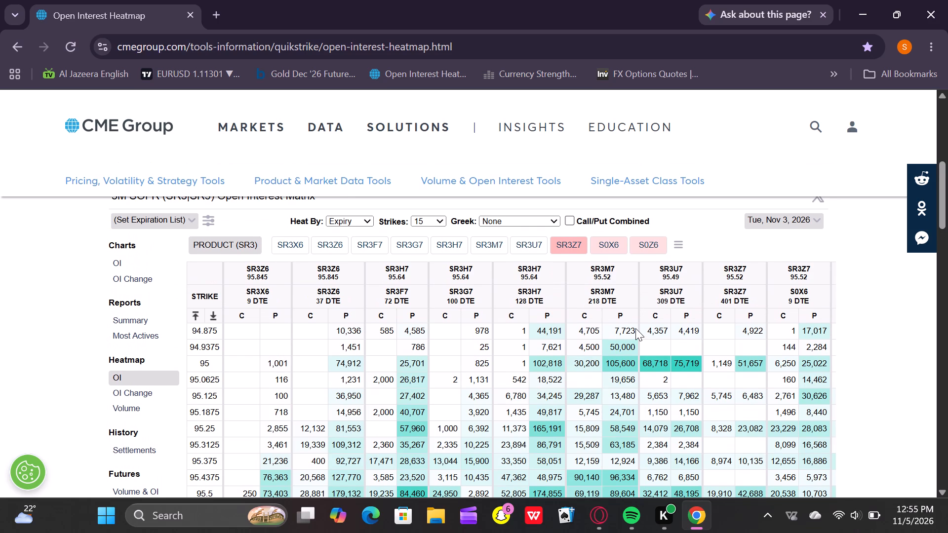
key("Up")
key("Down")
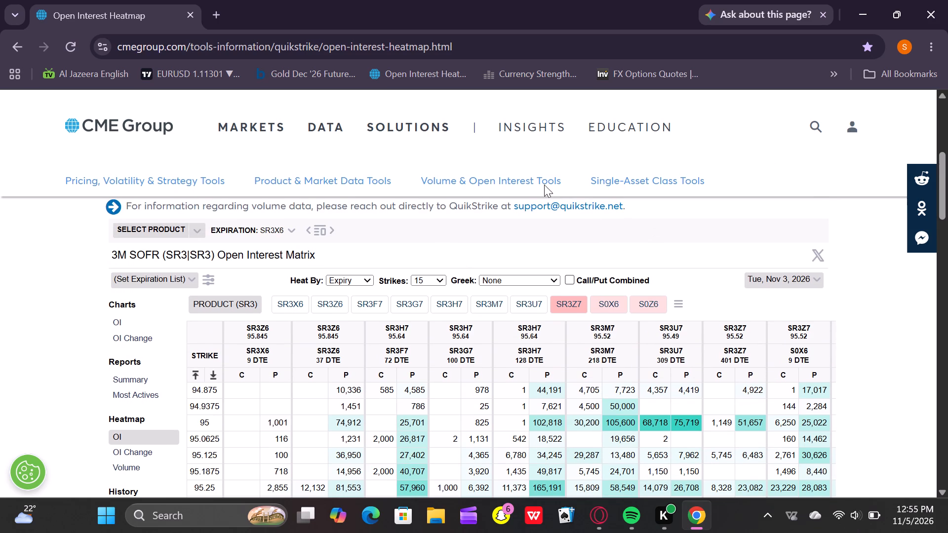
Set the matrix product to EUR/USD (EUU|6E) in the Foreign Exchange asset class, FX Majors family.
left_click(195, 228)
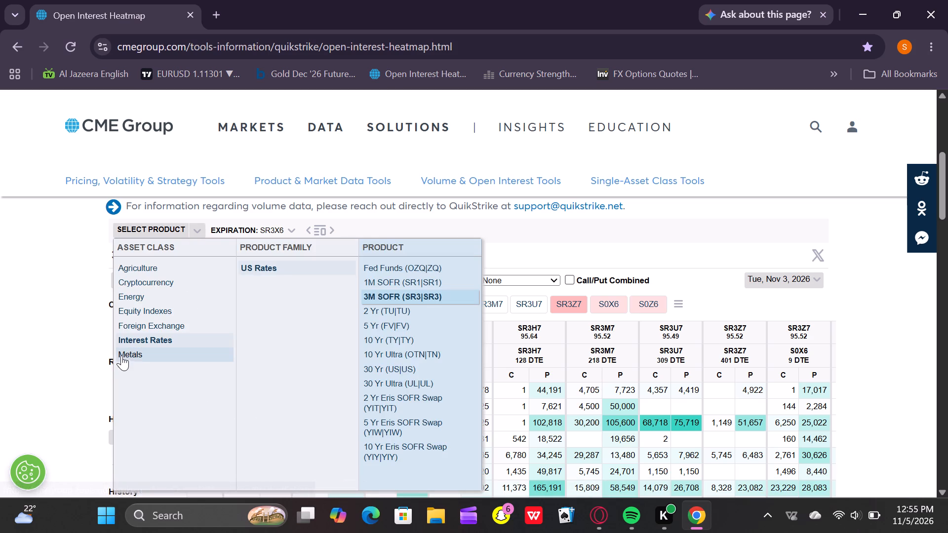
left_click(121, 355)
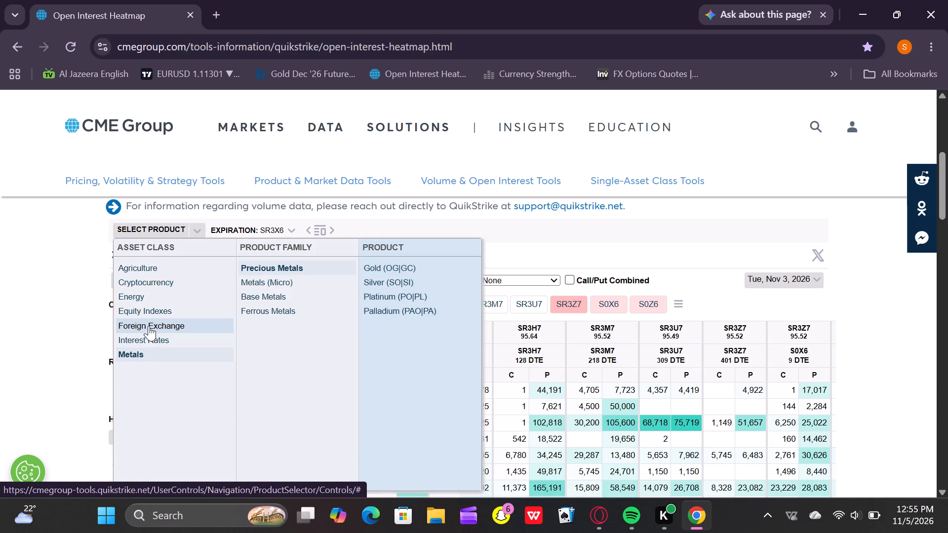
left_click(149, 326)
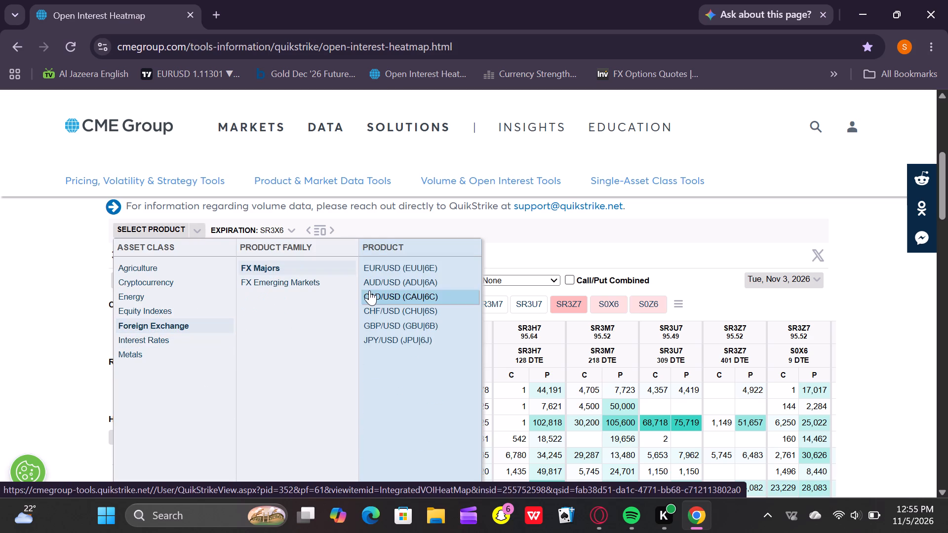
left_click(392, 263)
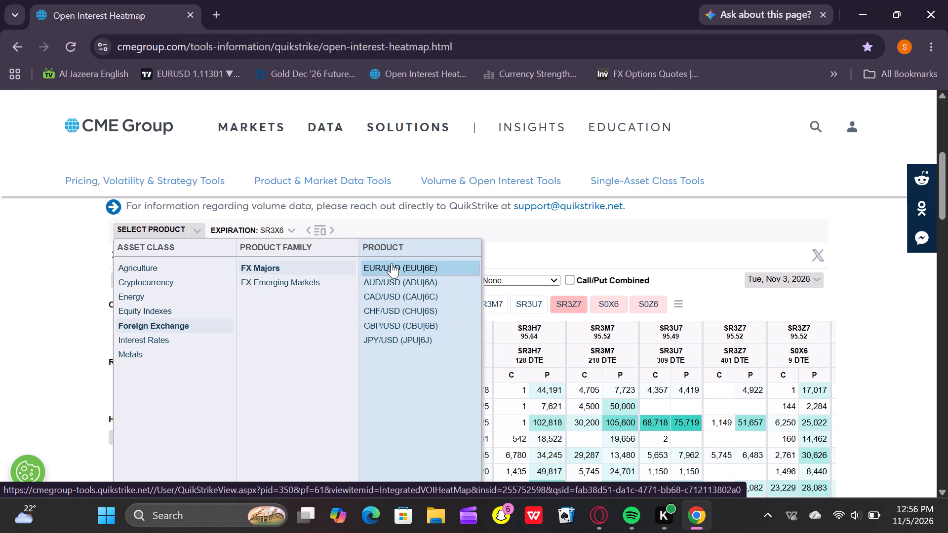
triple_click(441, 263)
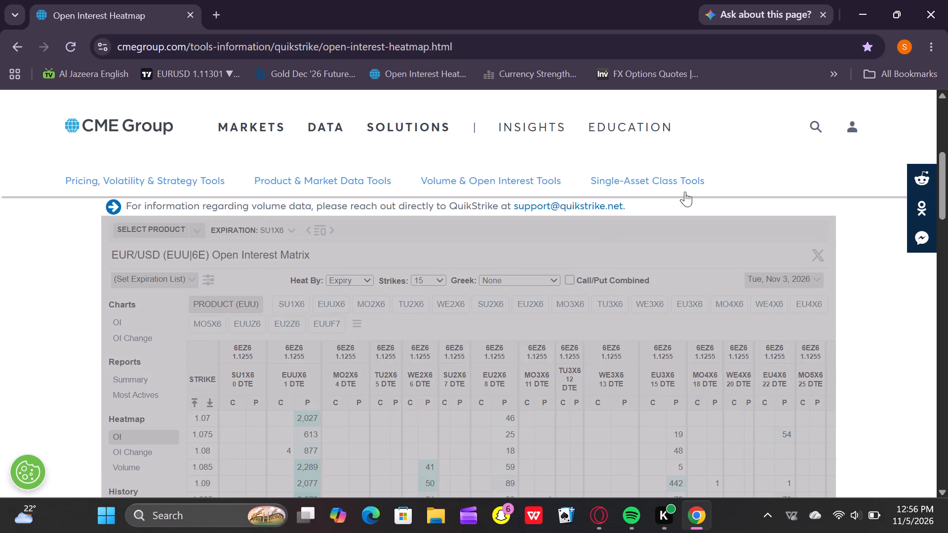
left_click(772, 166)
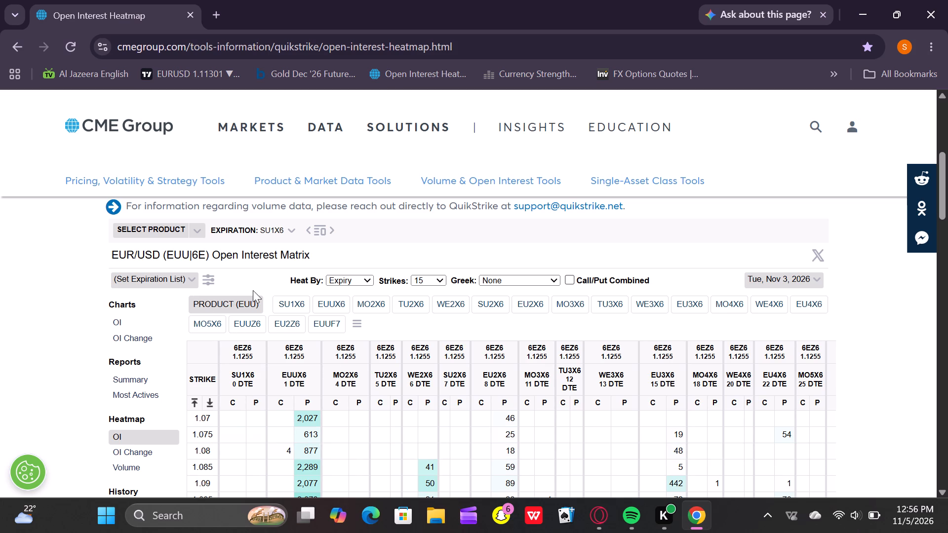
View the OI Change chart for EUR/USD.
left_click(142, 341)
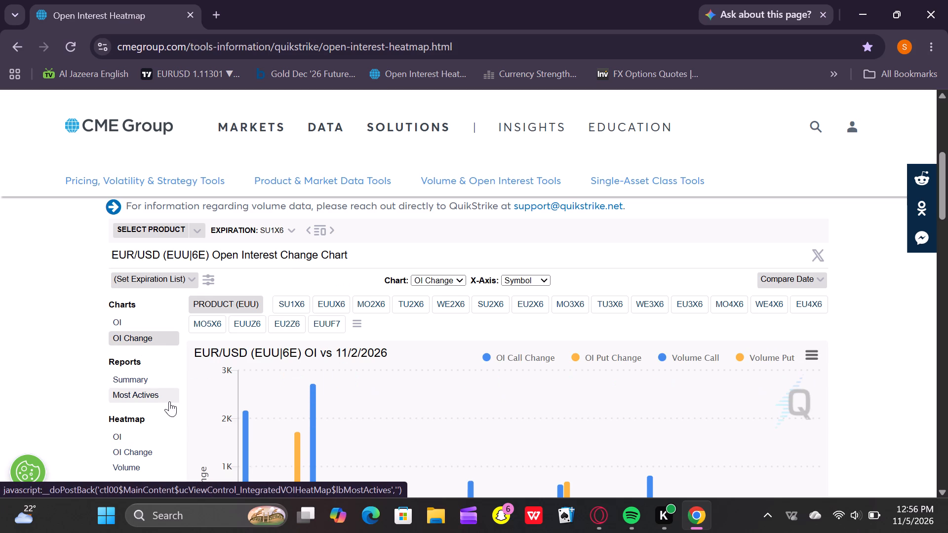
Switch the EUR/USD view to the OI Change heatmap.
left_click(149, 454)
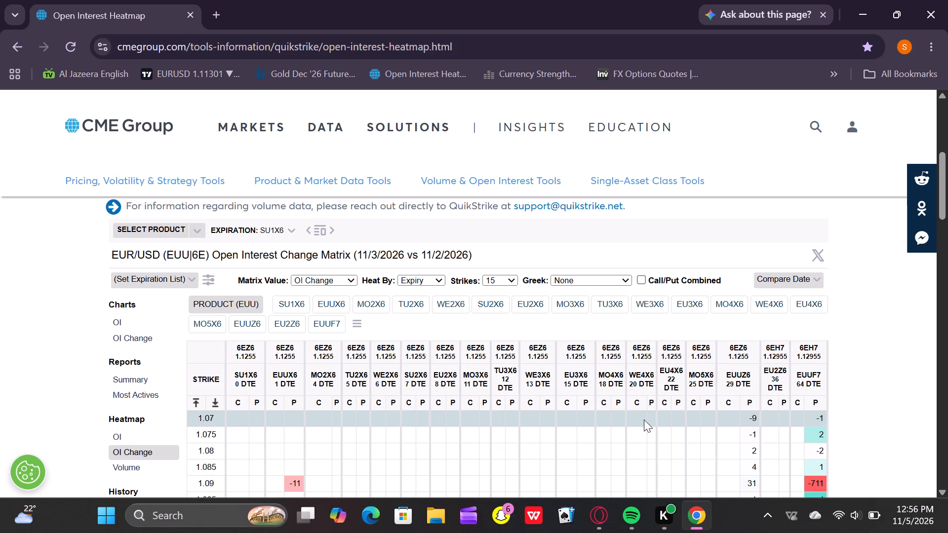
Examine the EUR/USD open interest changes in calls and puts across all strikes and expirations.
left_click_drag(869, 409, 864, 358)
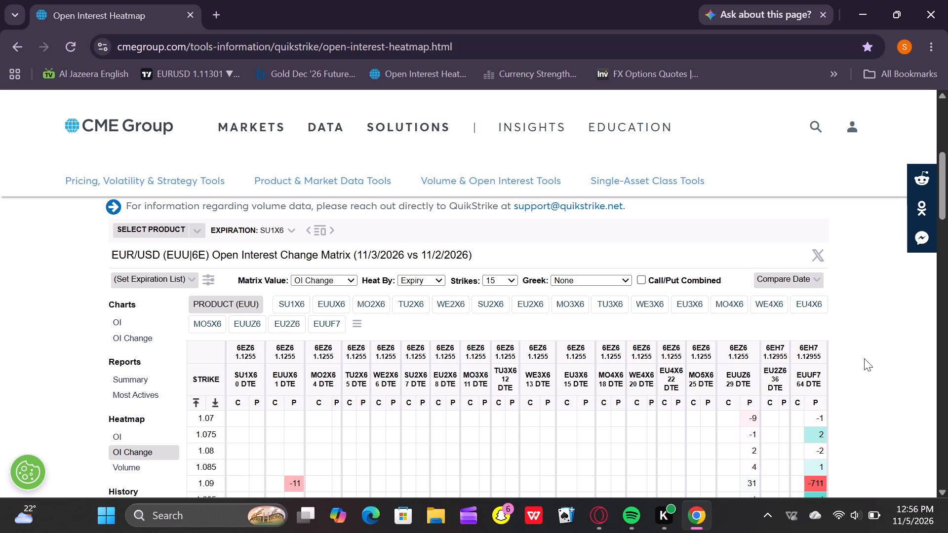
left_click_drag(864, 358, 863, 347)
key("Down")
key("Down")
key("Down")
key("Down")
key("Down")
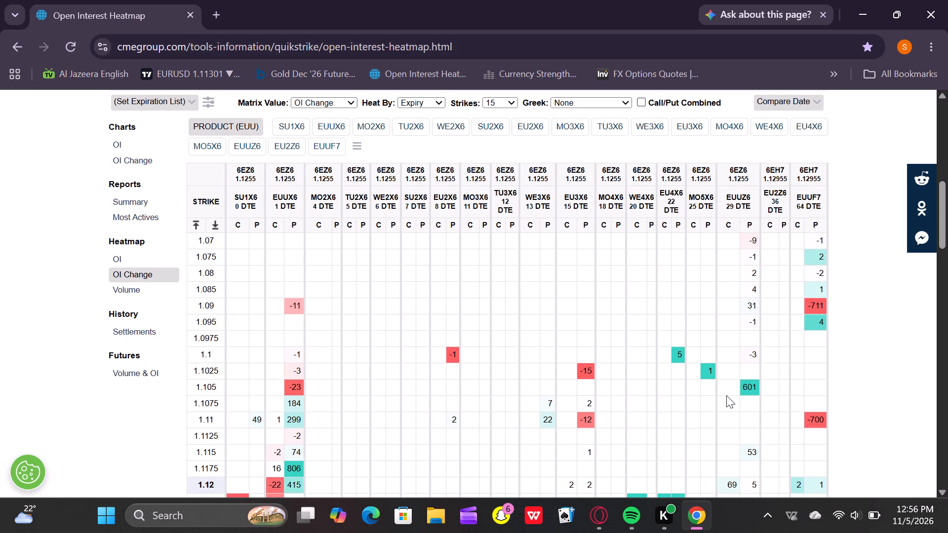
key("Down")
key("Down")
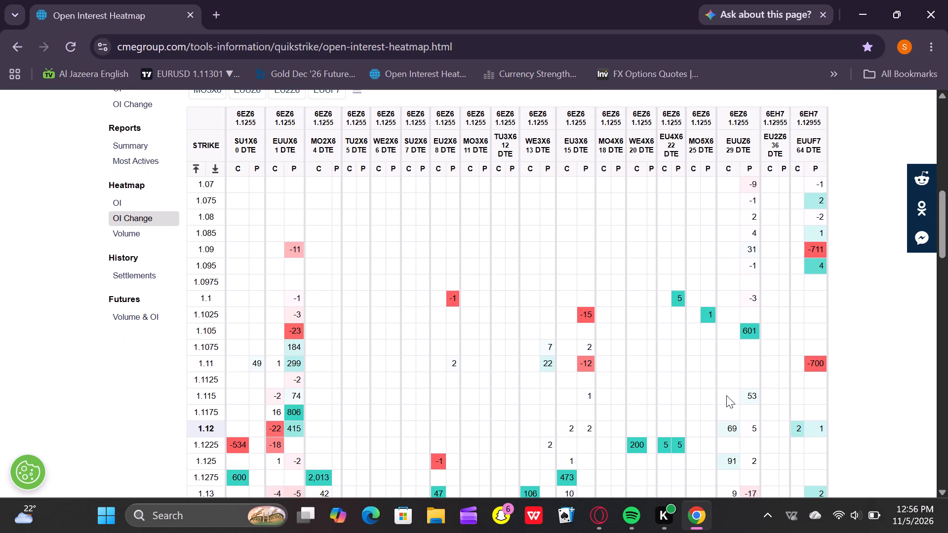
key("Down")
key("Down")
key("Down")
key("Down")
key("Down")
key("Down")
key("Down")
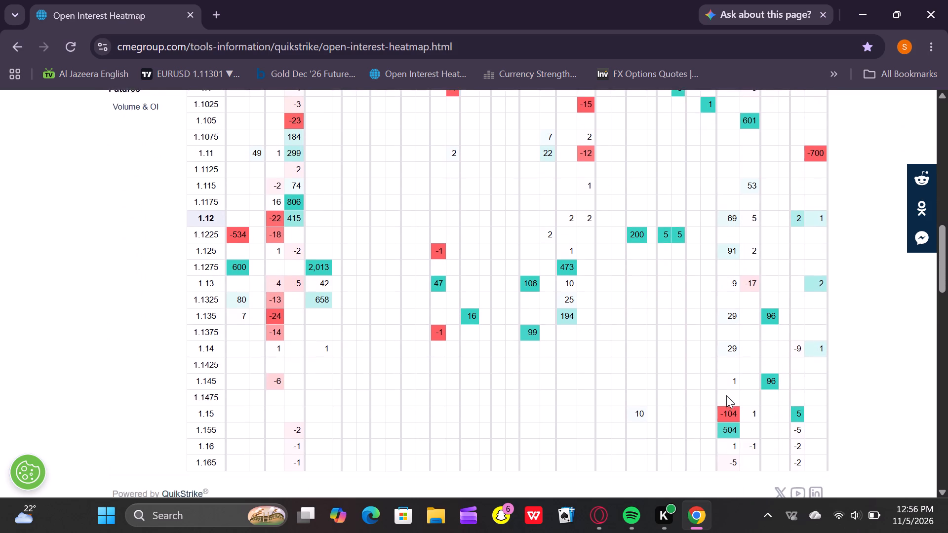
key("Down")
key("Down")
key("Down")
key("Down")
key("Down")
key("Down")
key("Up")
key("Up")
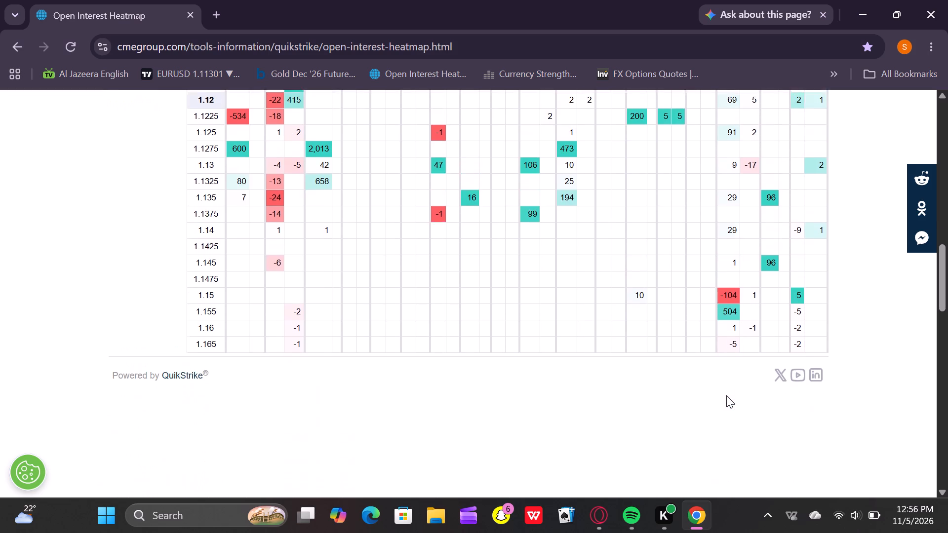
key("Up")
key("Up")
key("Up")
key("Up")
key("Up")
key("Up")
key("Up")
key("Up")
key("Up")
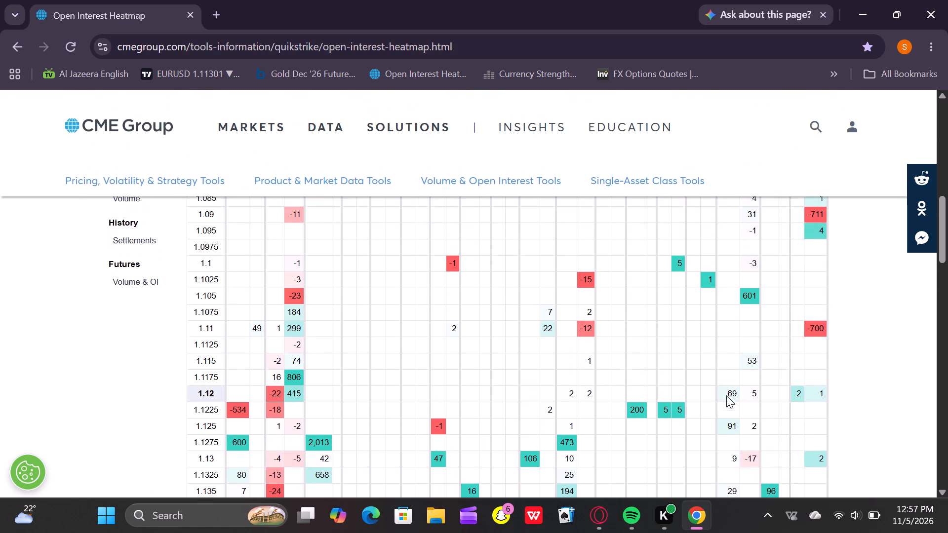
key("Up")
key("Up")
key("Up")
key("Up")
key("Up")
key("Up")
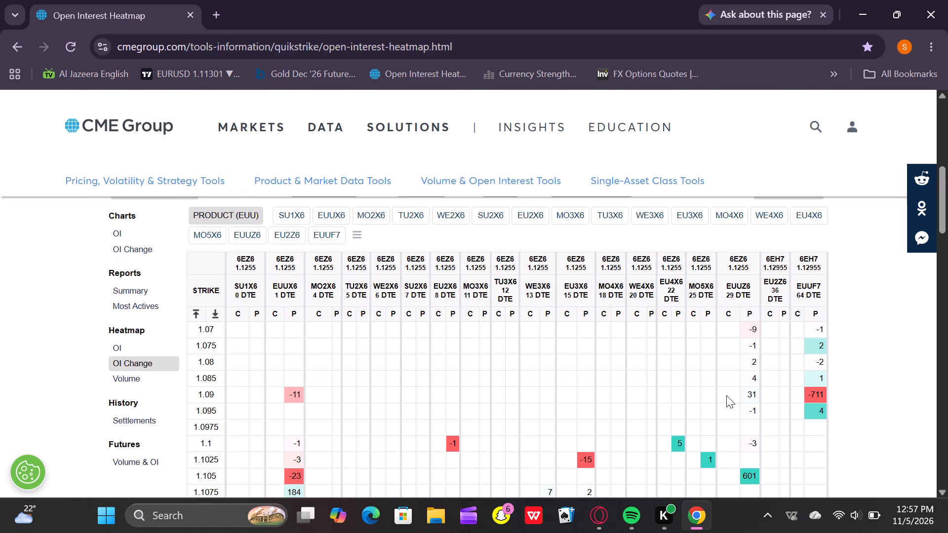
key("Down")
key("Down")
key("Down")
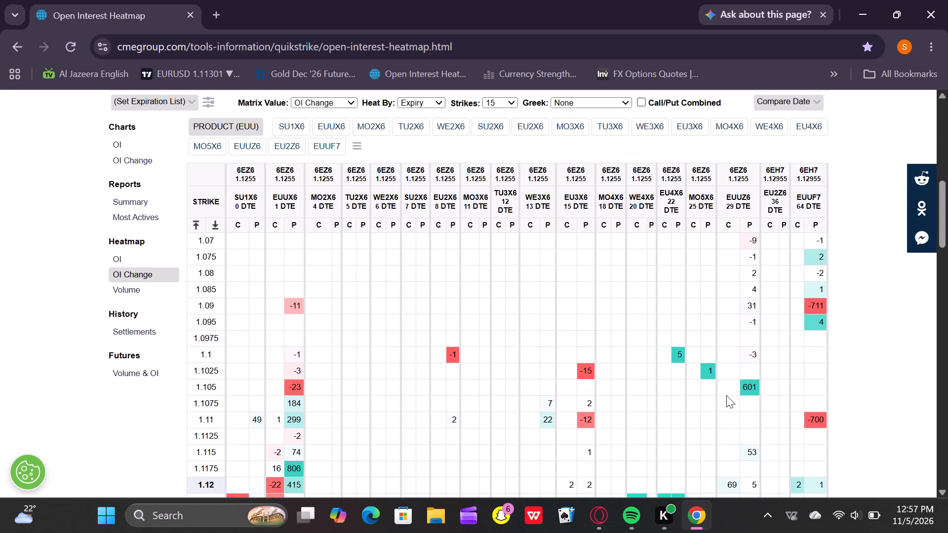
key("Up")
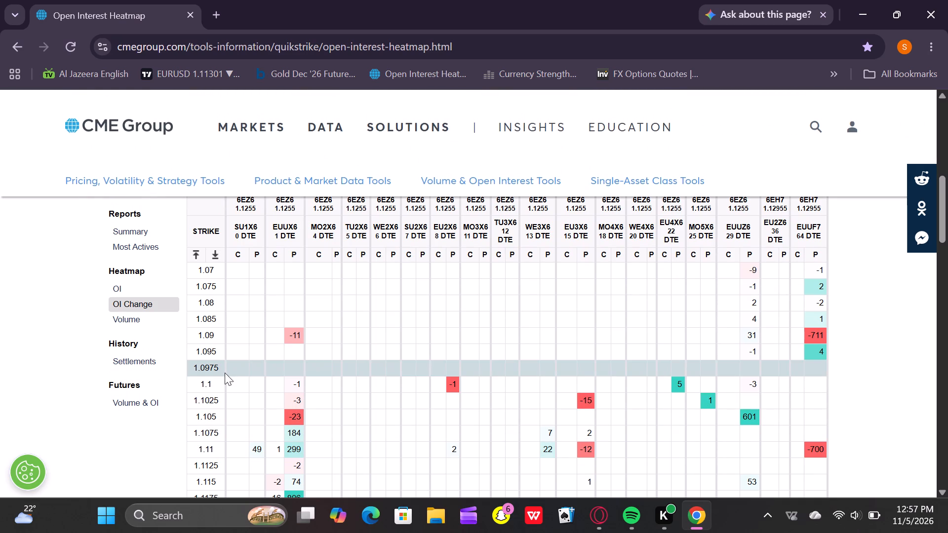
Open the bookmarked Barchart page for Gold Dec '26 futures options volatility and greeks.
left_click(288, 75)
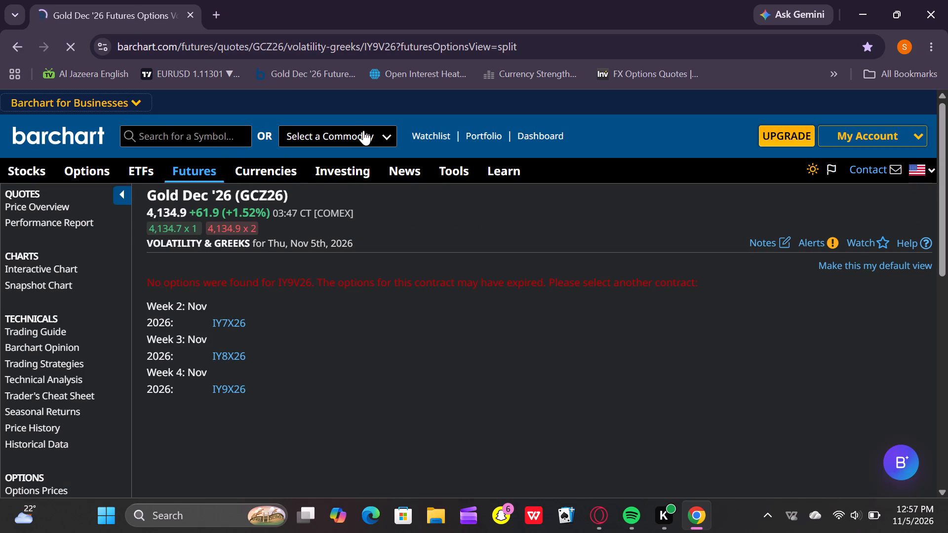
Look through Barchart's commodity list from grains and metals to the European softs, dismissing the sponsored pop-up.
left_click(363, 130)
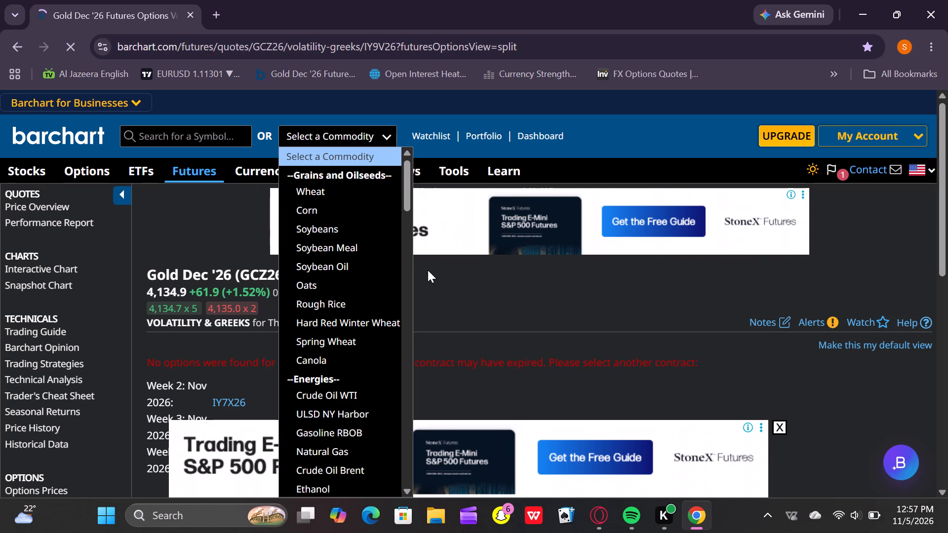
left_click(409, 271)
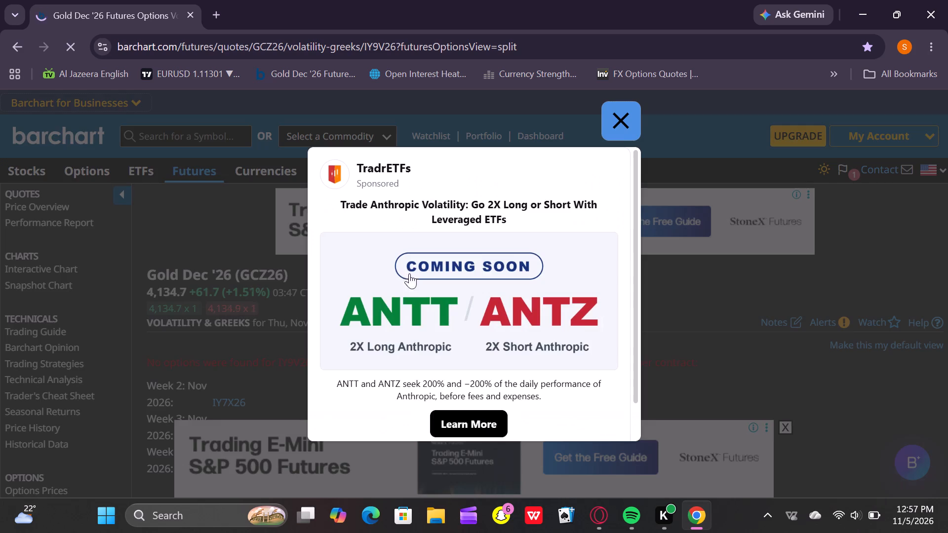
left_click(622, 130)
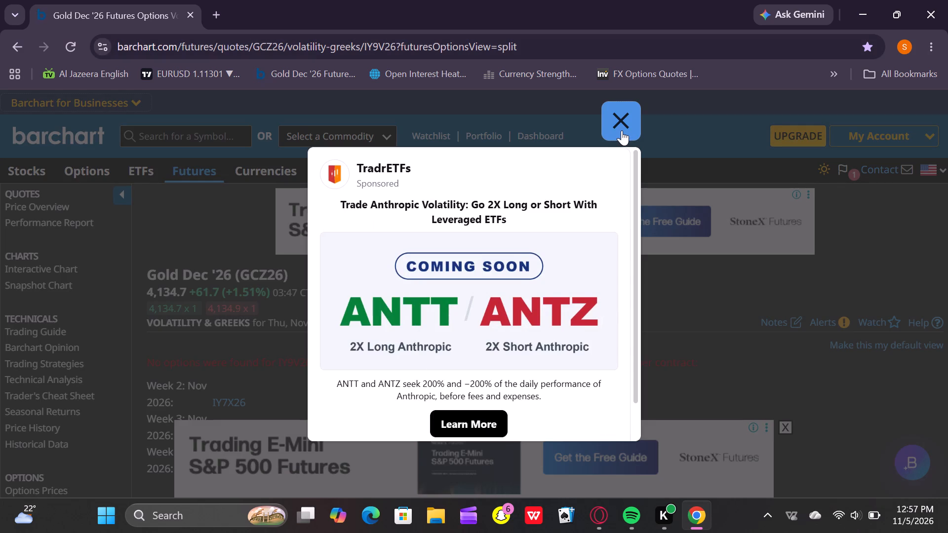
left_click(386, 140)
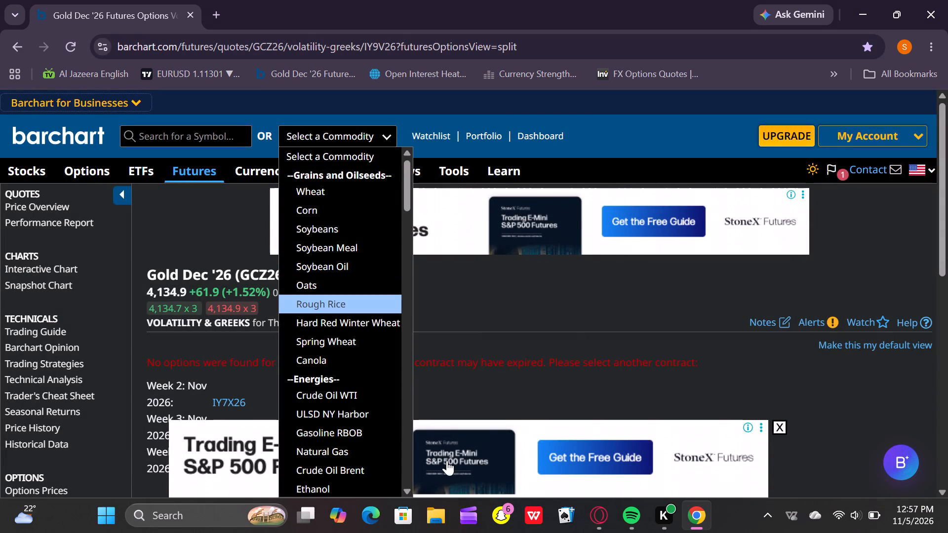
left_click(410, 406)
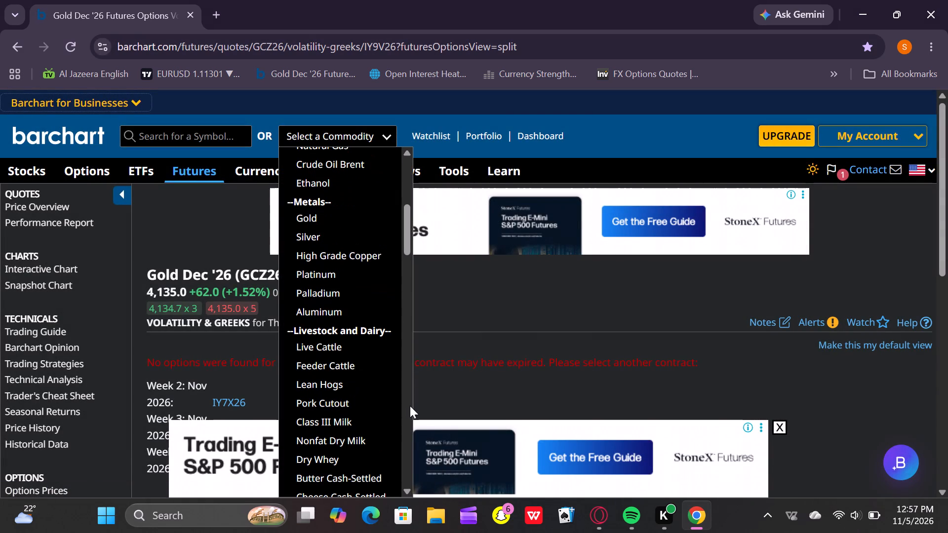
left_click(409, 461)
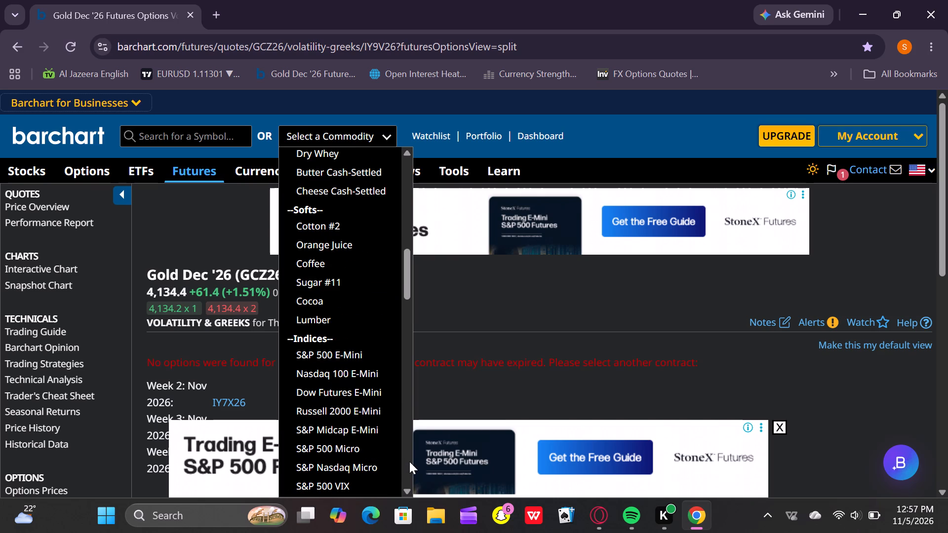
left_click(406, 467)
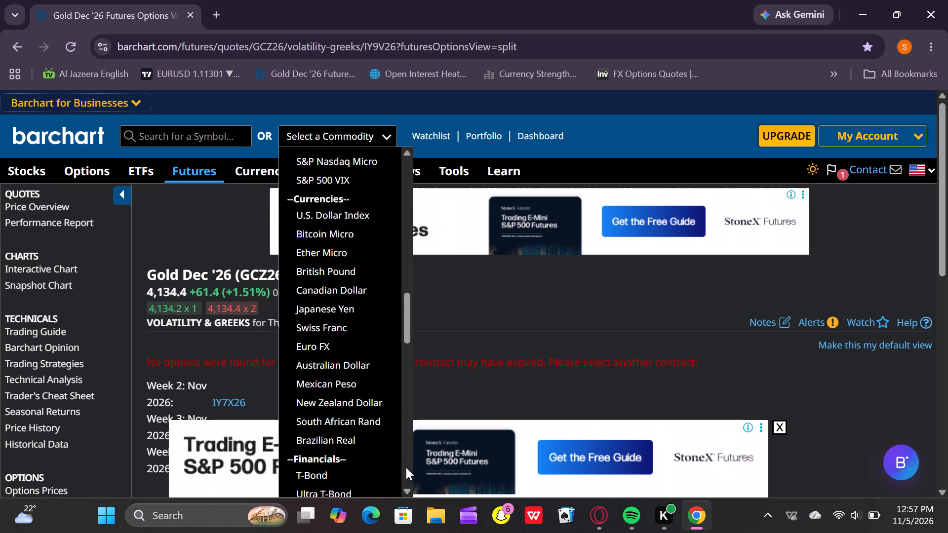
left_click(407, 465)
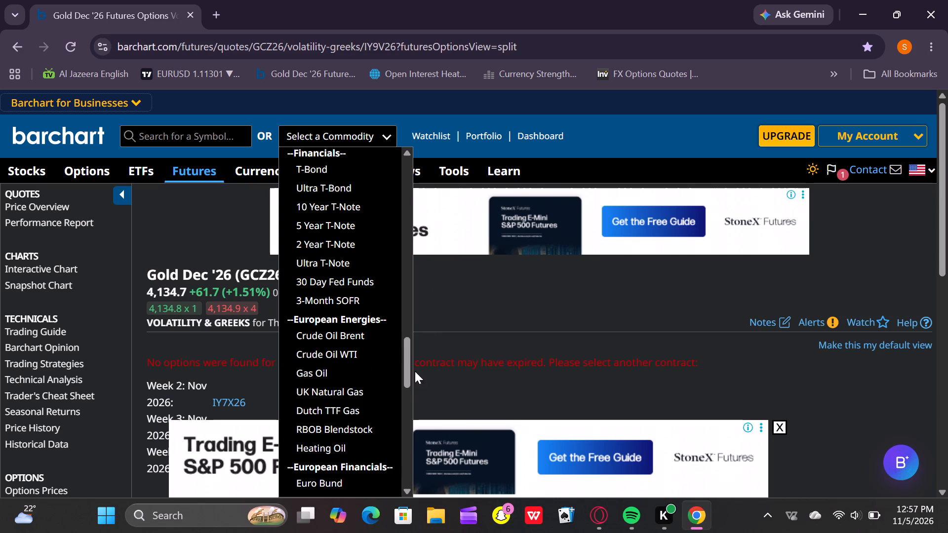
left_click(404, 396)
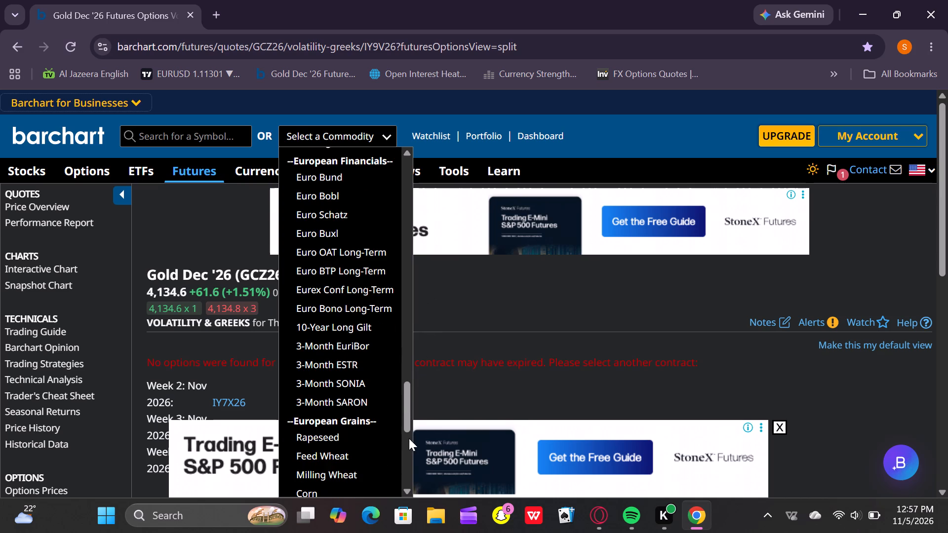
left_click(410, 445)
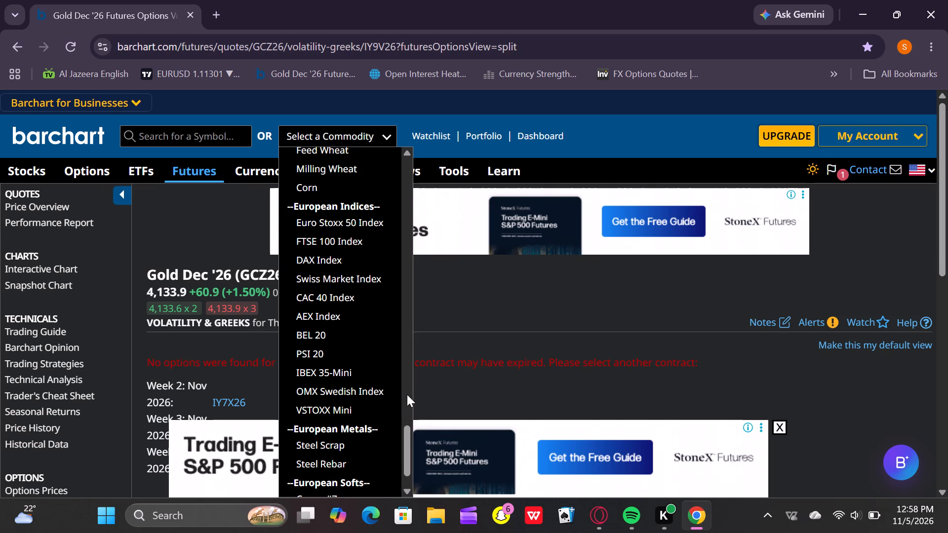
left_click(408, 391)
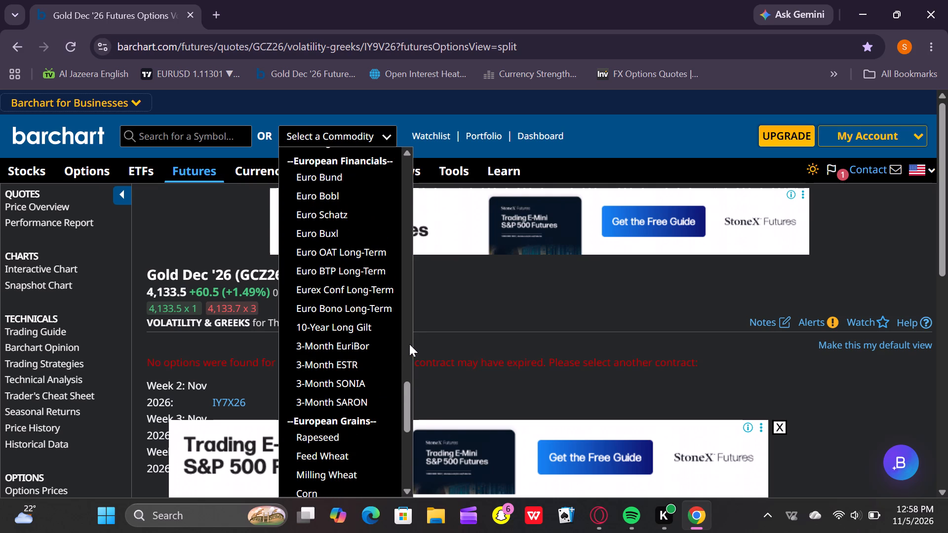
left_click(409, 343)
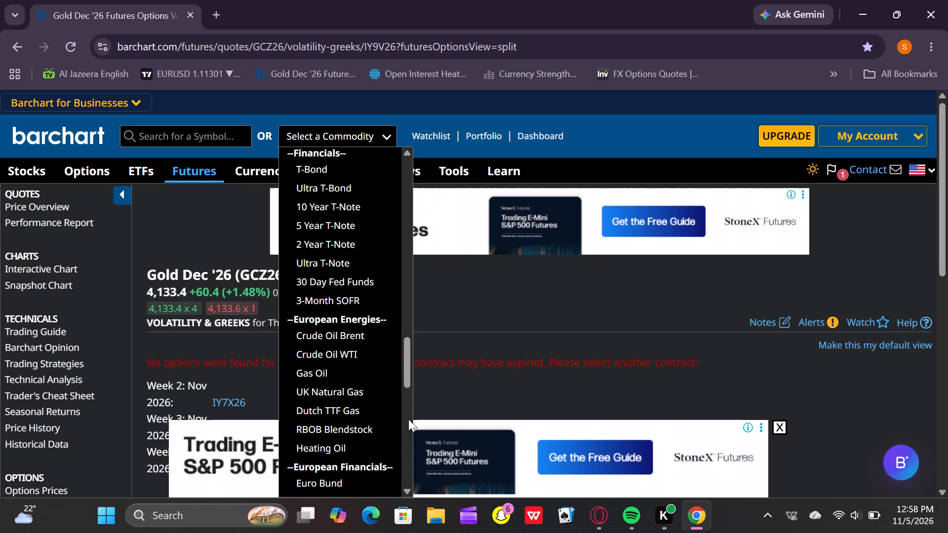
left_click(407, 405)
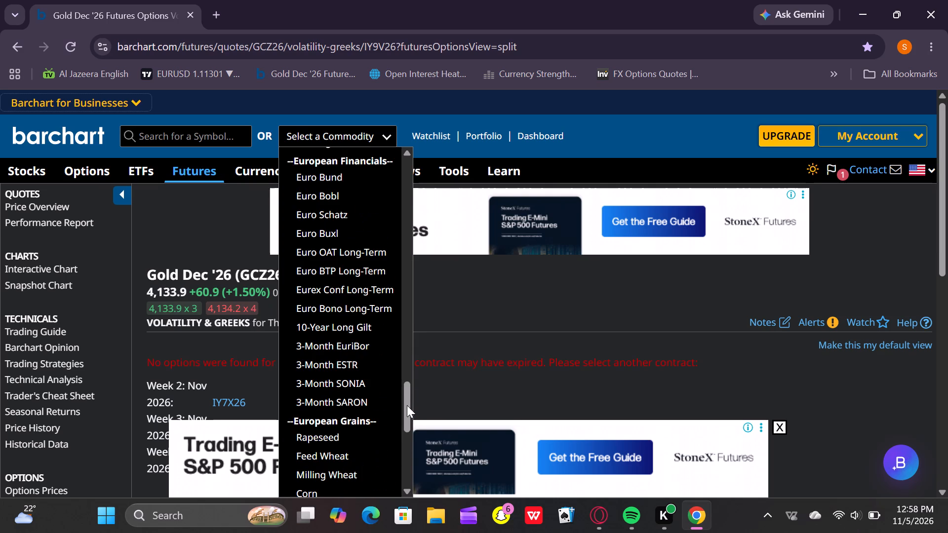
left_click(407, 358)
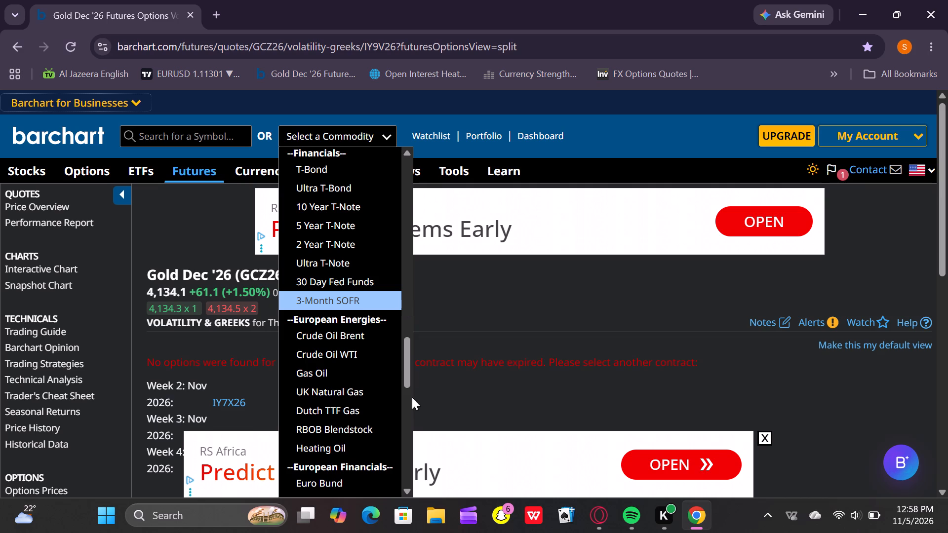
left_click(405, 409)
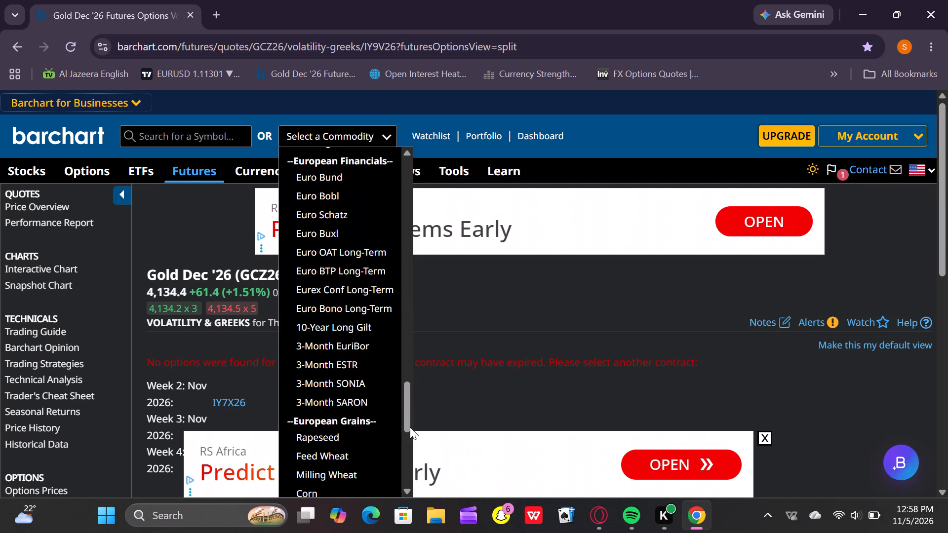
left_click(408, 447)
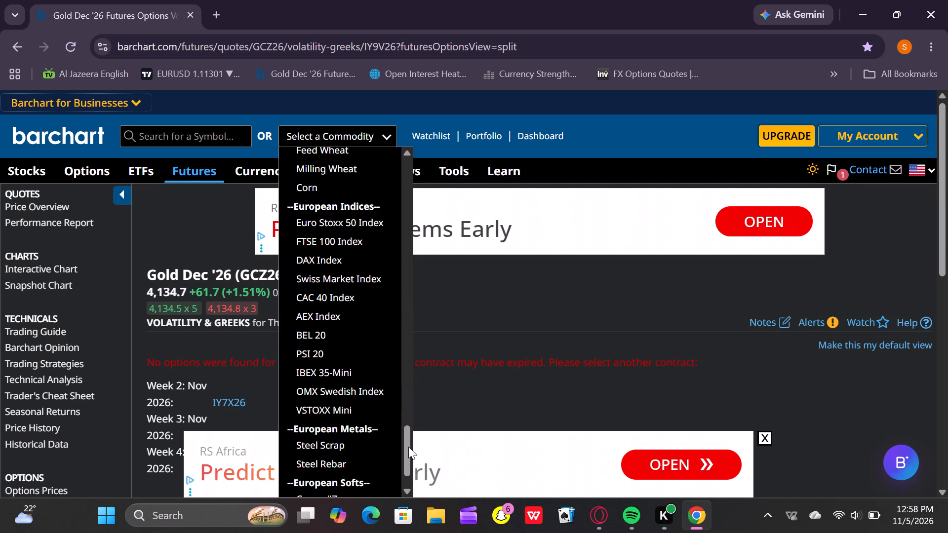
left_click(405, 480)
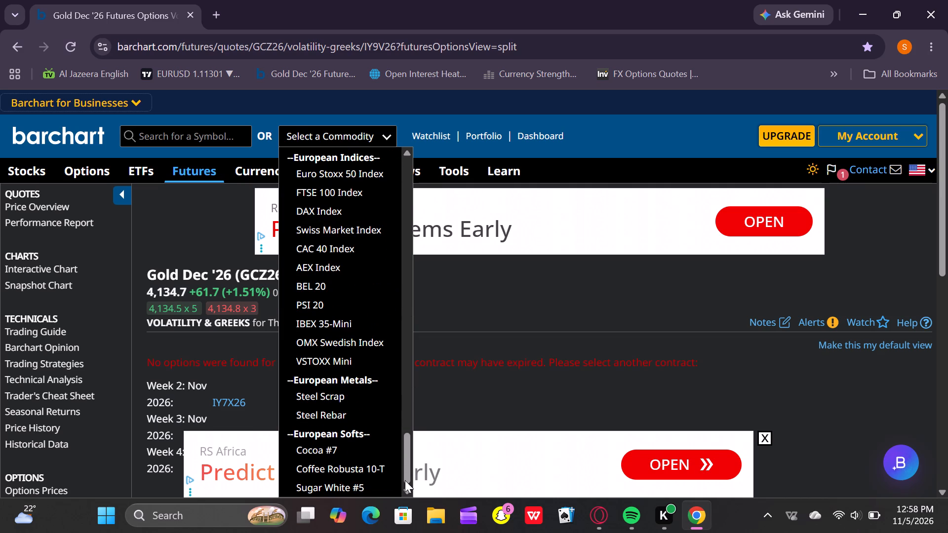
left_click(405, 425)
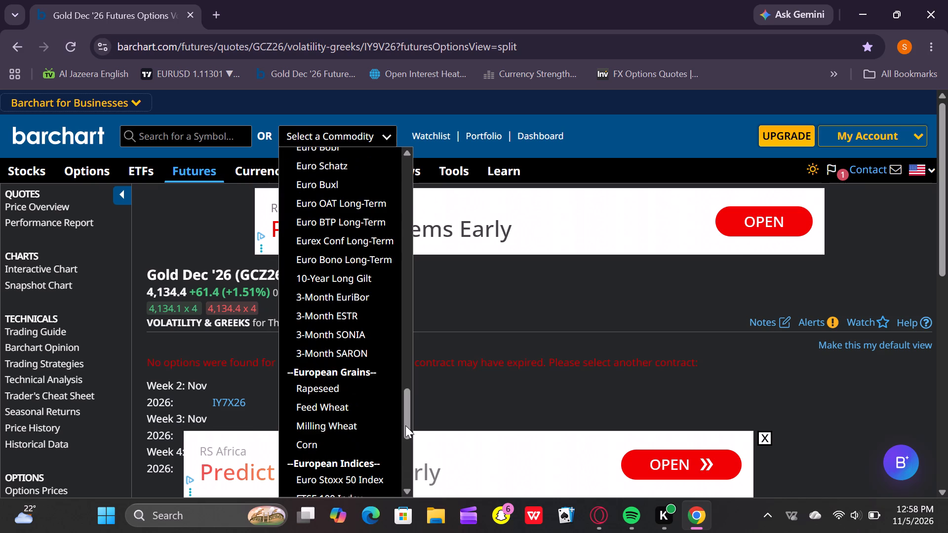
left_click(407, 376)
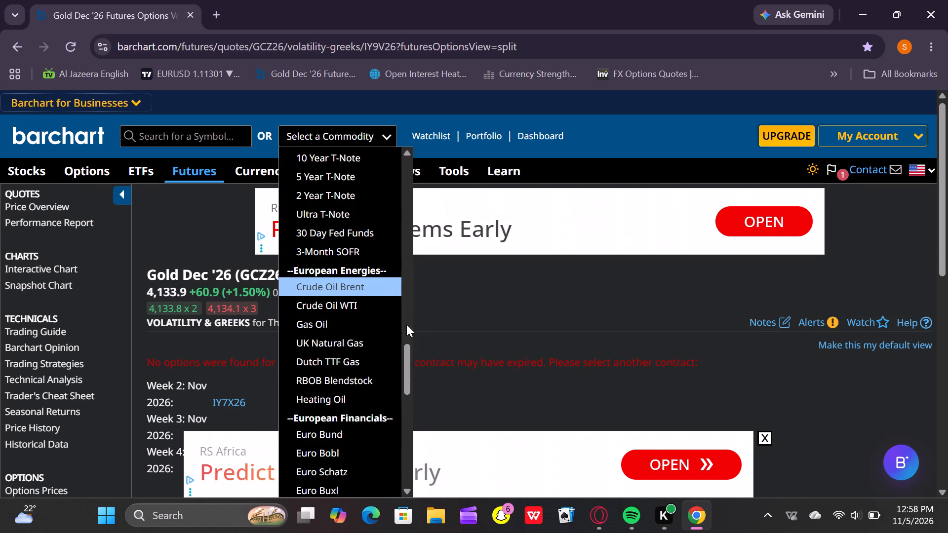
left_click(410, 425)
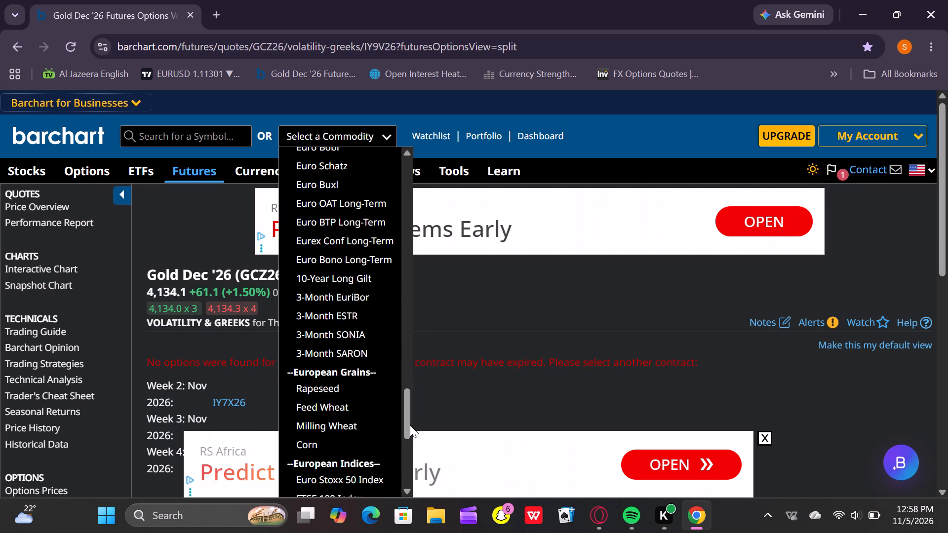
left_click(404, 490)
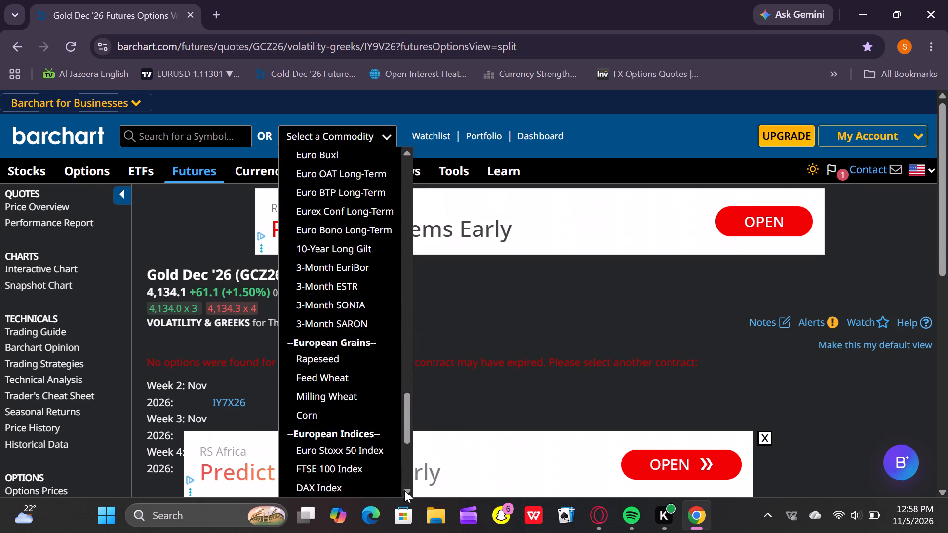
triple_click(404, 490)
triple_click(404, 490)
triple_click(404, 490)
triple_click(404, 490)
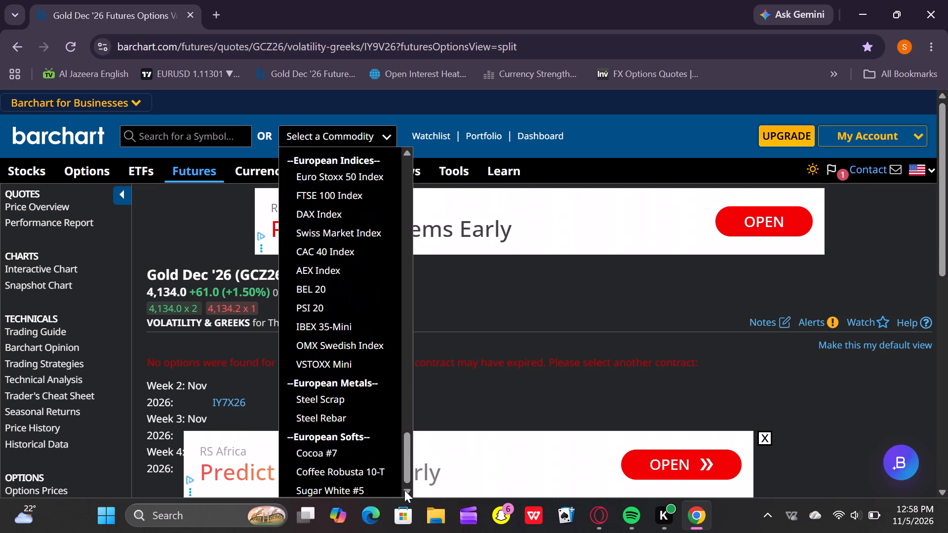
triple_click(404, 490)
triple_click(404, 490)
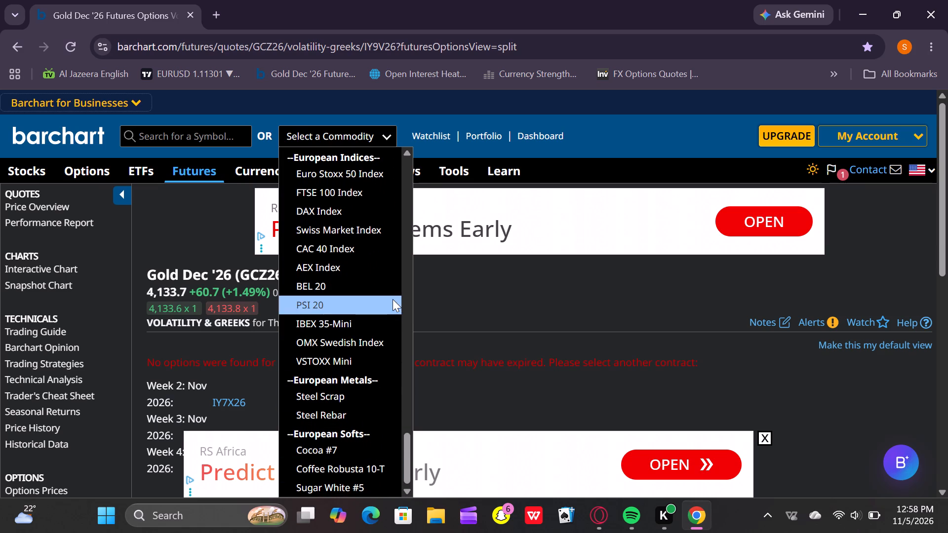
Open the bookmarked CME Group Open Interest Heatmap page.
left_click(416, 66)
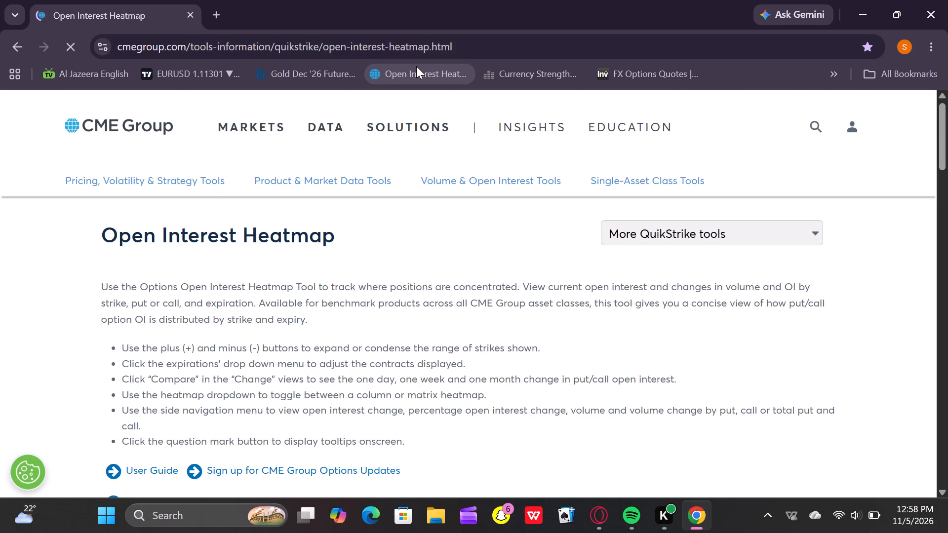
key("Down")
key("Down")
key("Down")
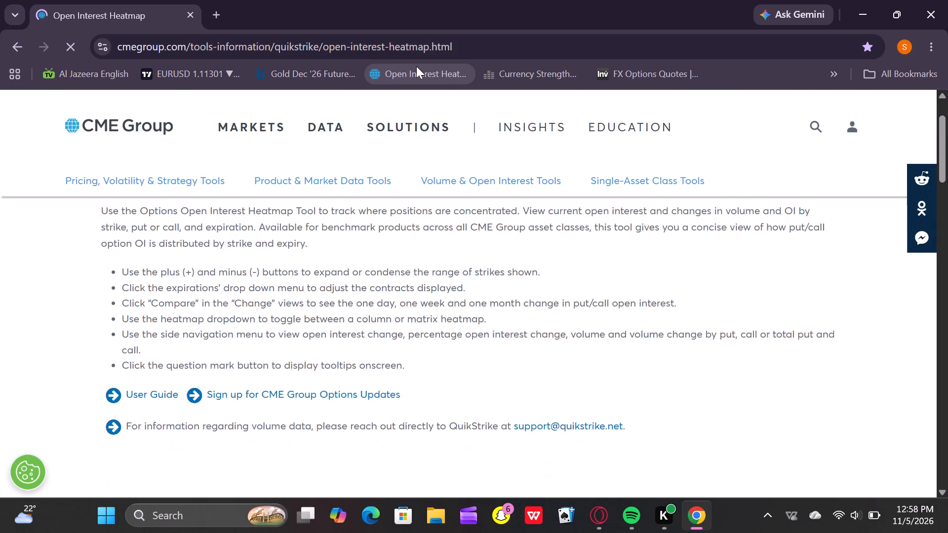
key("Down")
key("Up")
key("Up")
key("Up")
key("Up")
key("Up")
key("Up")
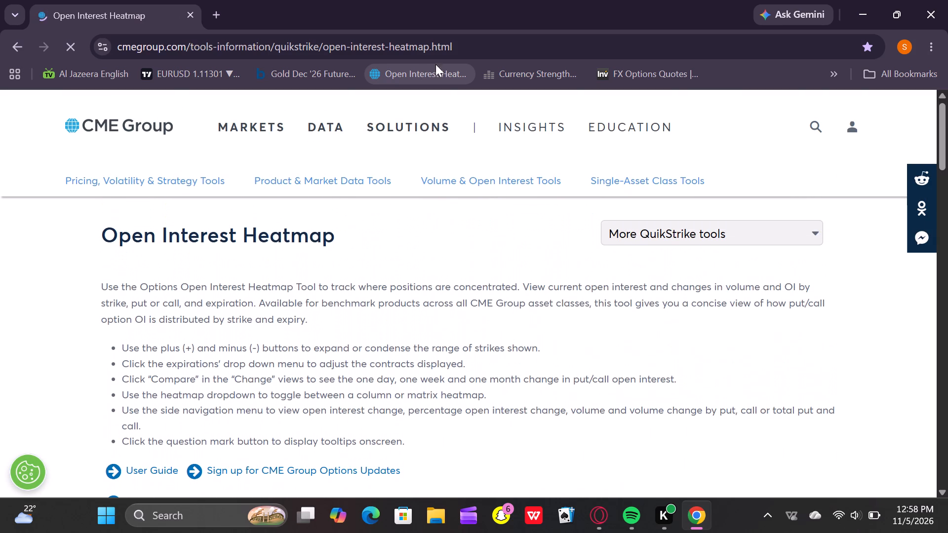
Choose Open Interest Heatmap from the volume and open interest group of QuikStrike tools.
left_click(727, 228)
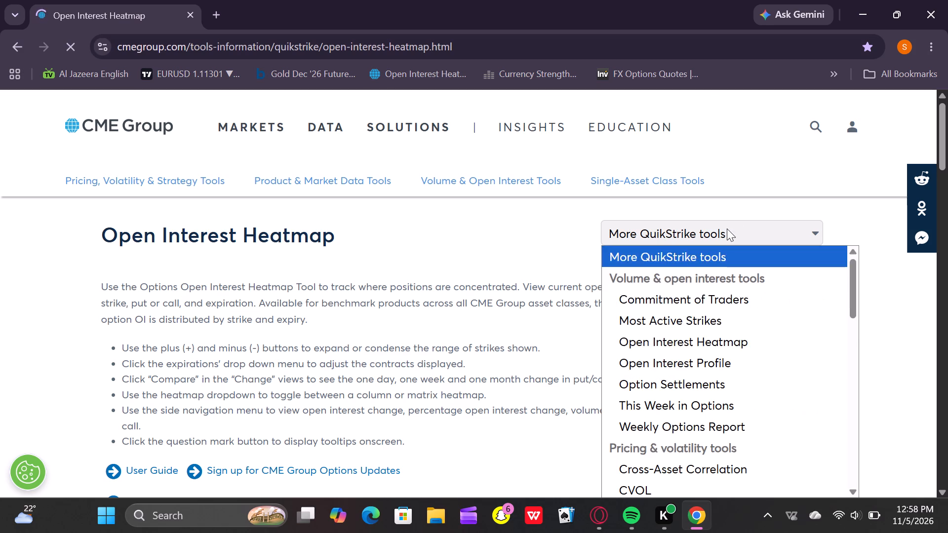
left_click(735, 336)
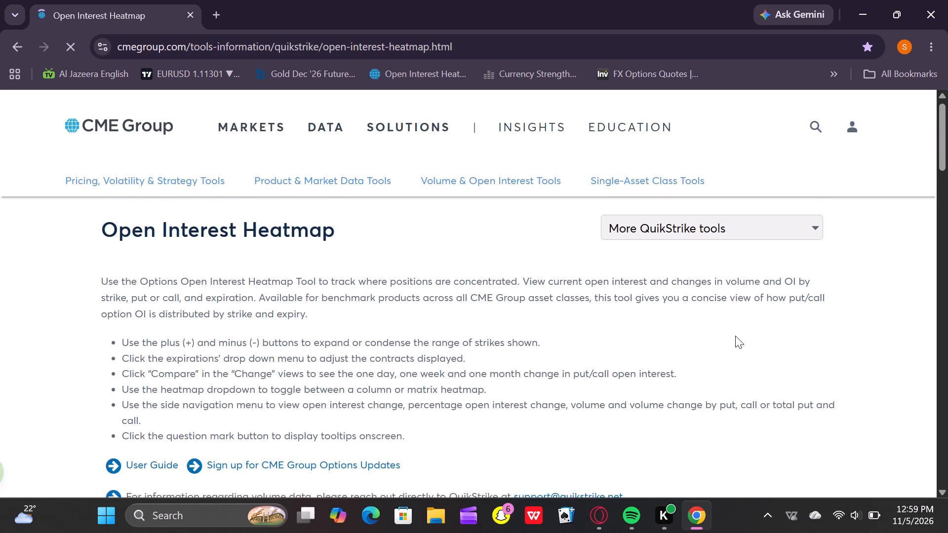
Switch the heatmap's product to Gold (OG|GC) from the Precious Metals family in the Metals asset class.
key("Down")
key("Down")
key("Down")
key("Down")
key("Down")
key("Down")
key("Down")
key("Down")
key("Down")
key("Down")
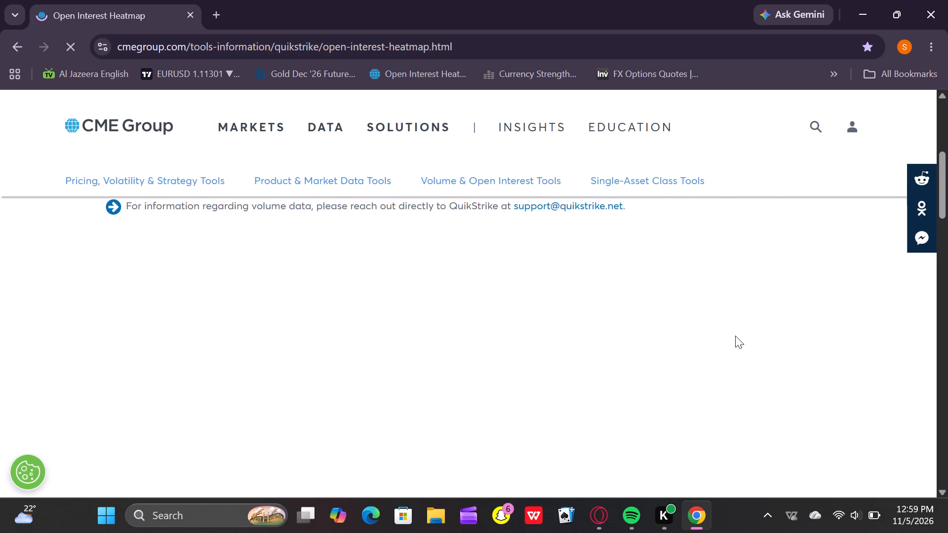
key("Down")
key("Up")
key("Up")
key("Up")
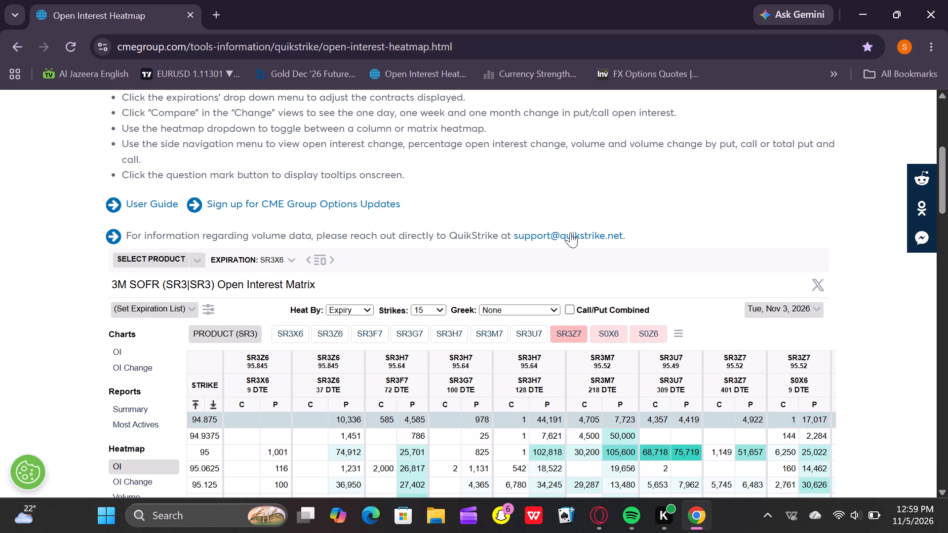
left_click(197, 265)
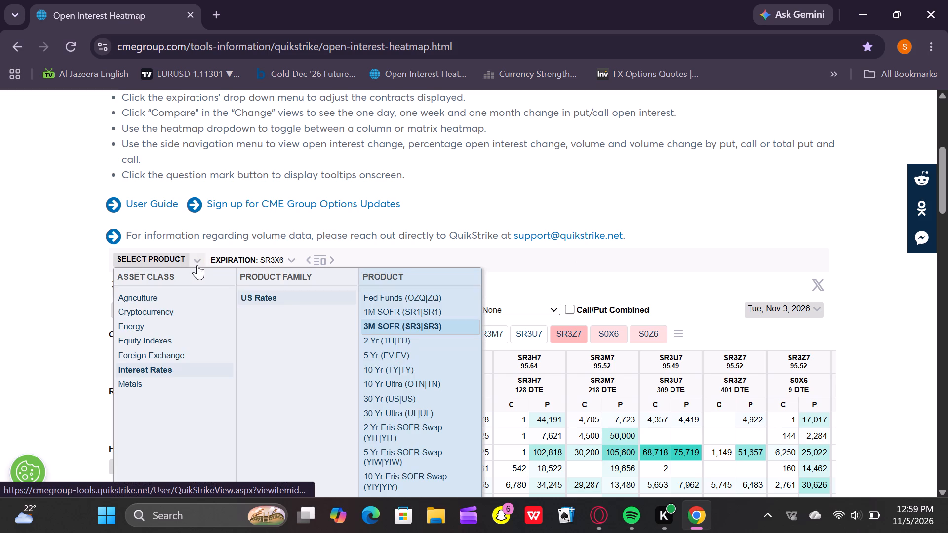
left_click(189, 378)
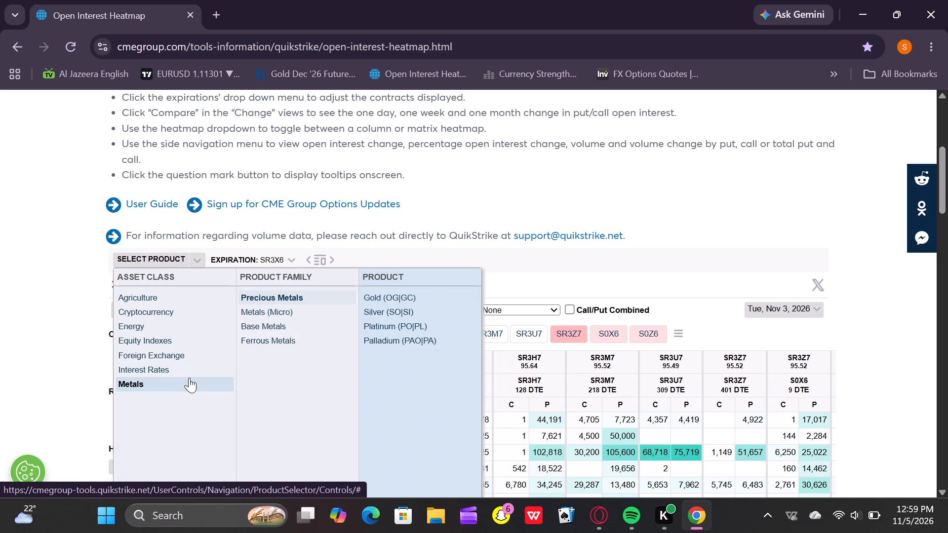
left_click(405, 297)
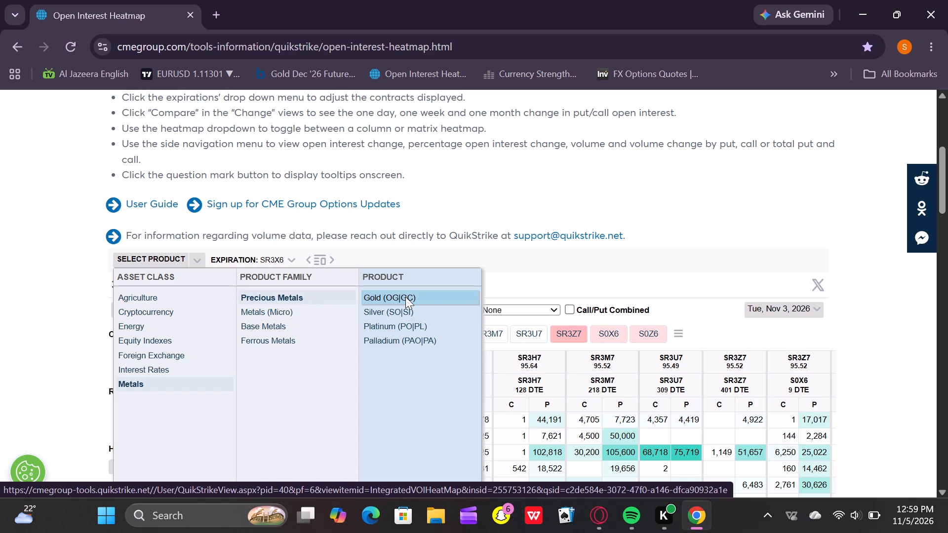
double_click(428, 298)
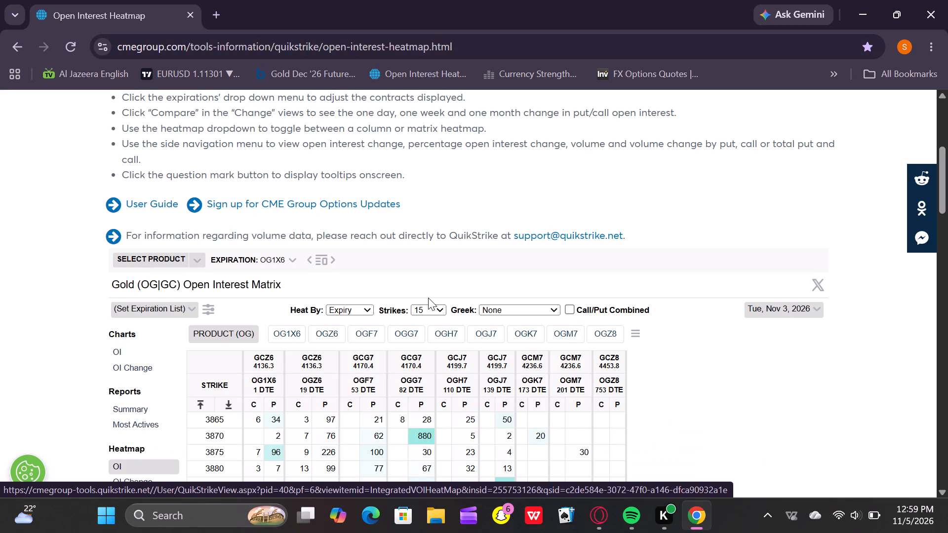
Examine the Gold (OG|GC) Open Interest Matrix, comparing calls and puts by strike from 3865 upward across the listed expirations.
key("Down")
key("Down")
key("Down")
key("Down")
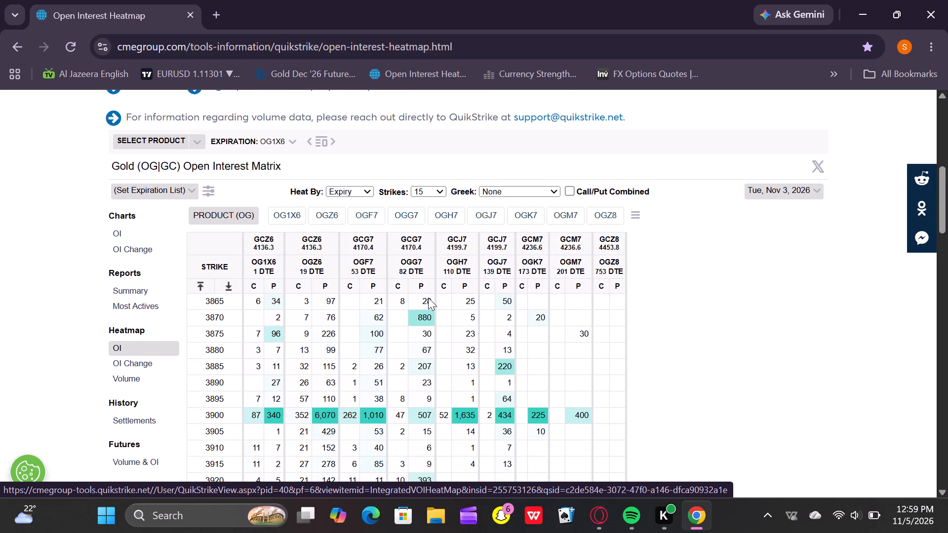
key("Down")
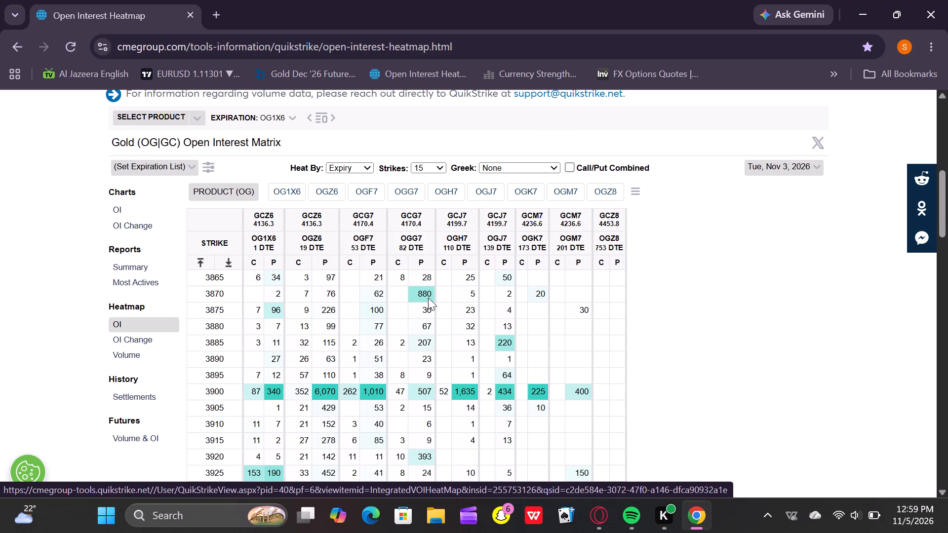
key("Down")
key("Down")
key("Up")
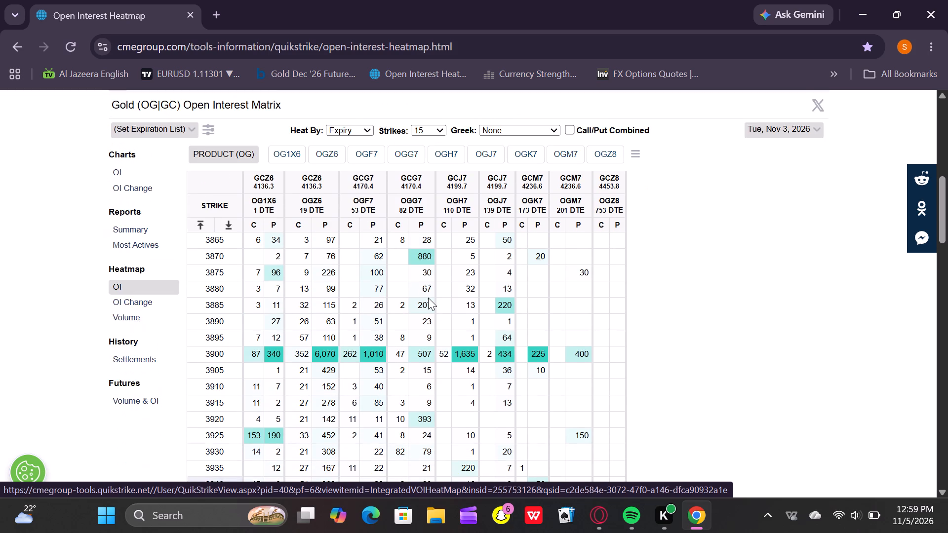
key("Up")
key("Down")
key("Up")
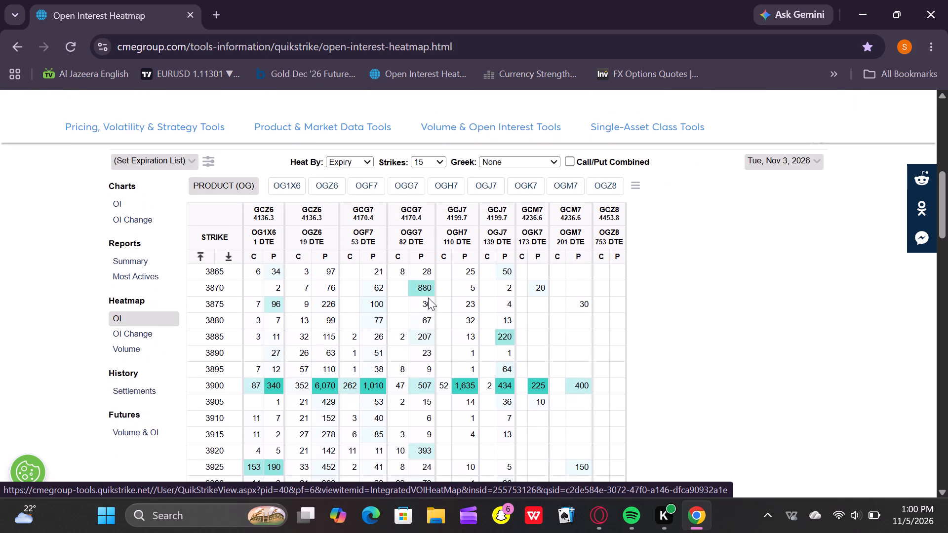
key("Up")
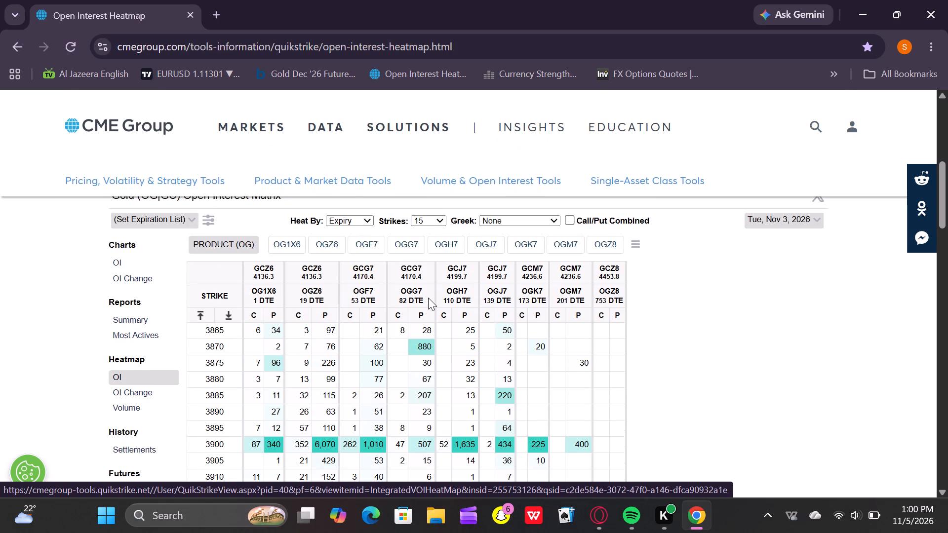
key("Down")
key("Up")
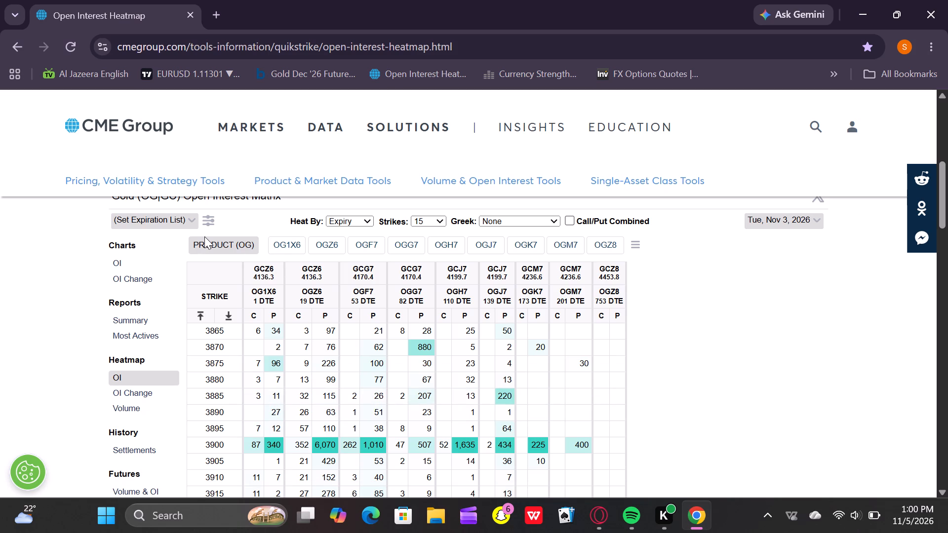
Switch the heatmap's product to EUR/USD (EUU|6E) from the FX Majors family in the Foreign Exchange asset class.
key("Up")
key("Up")
key("Up")
key("Up")
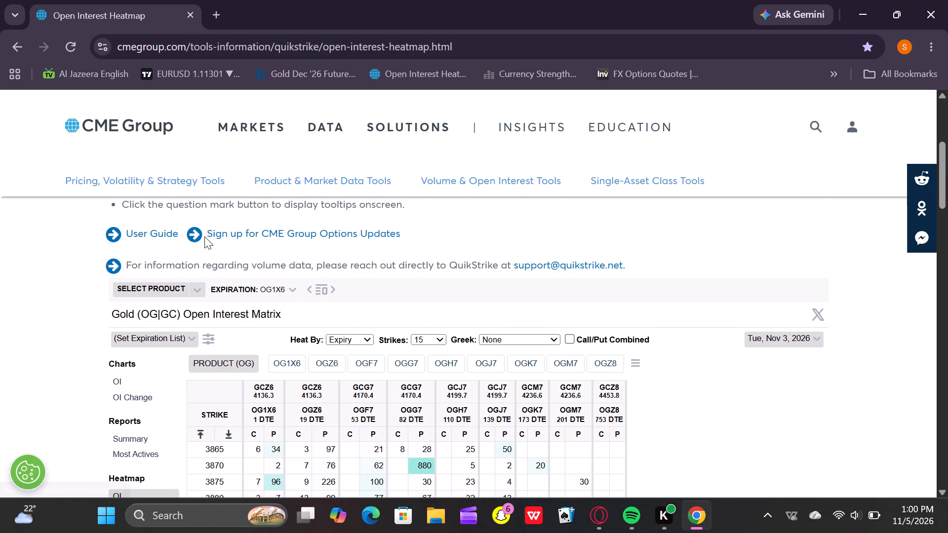
left_click(198, 293)
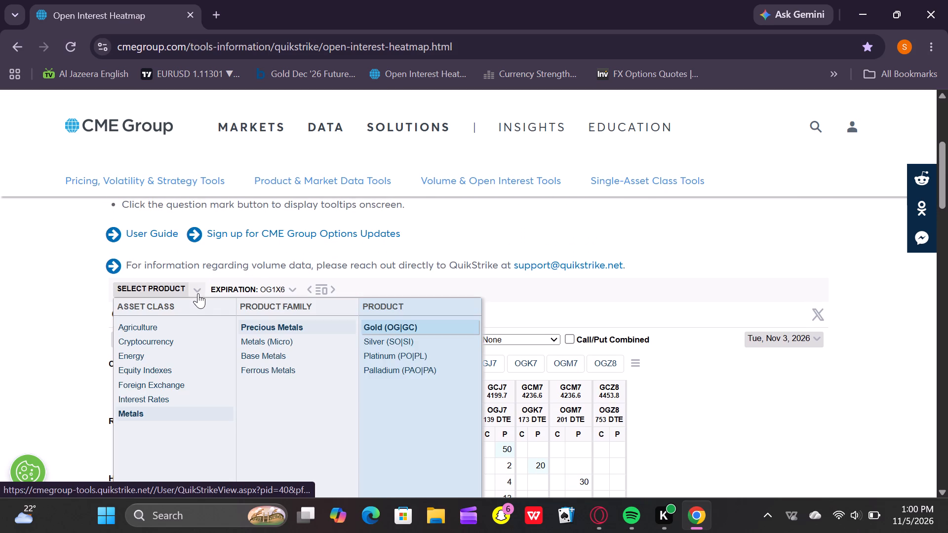
left_click(170, 390)
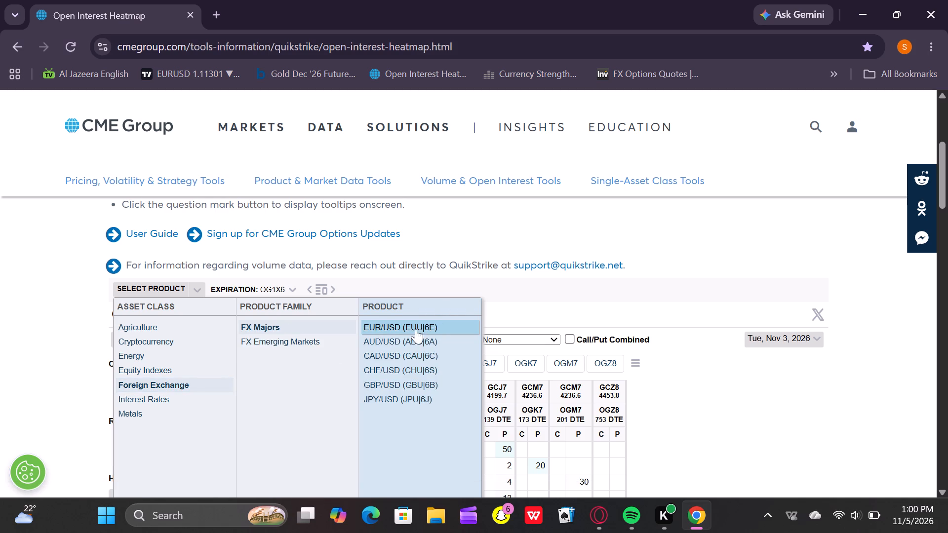
double_click(415, 324)
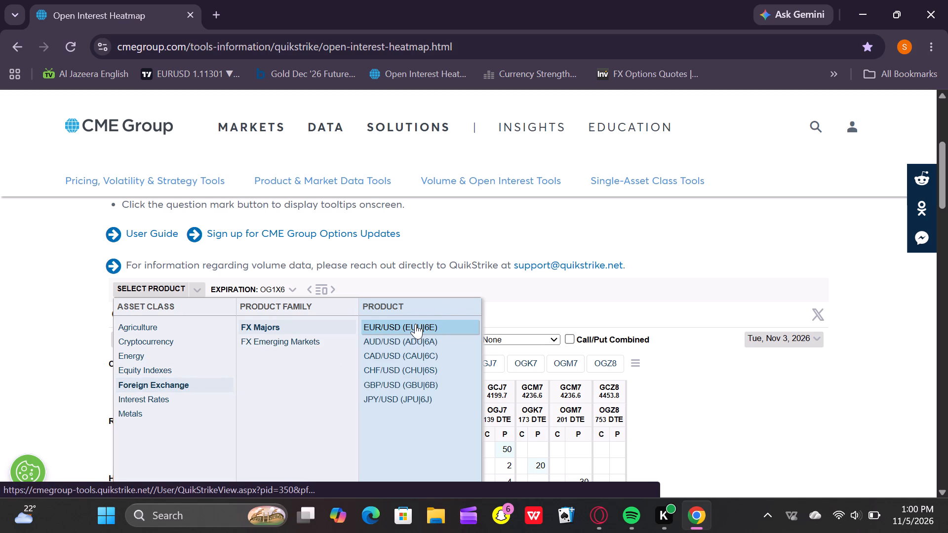
double_click(378, 323)
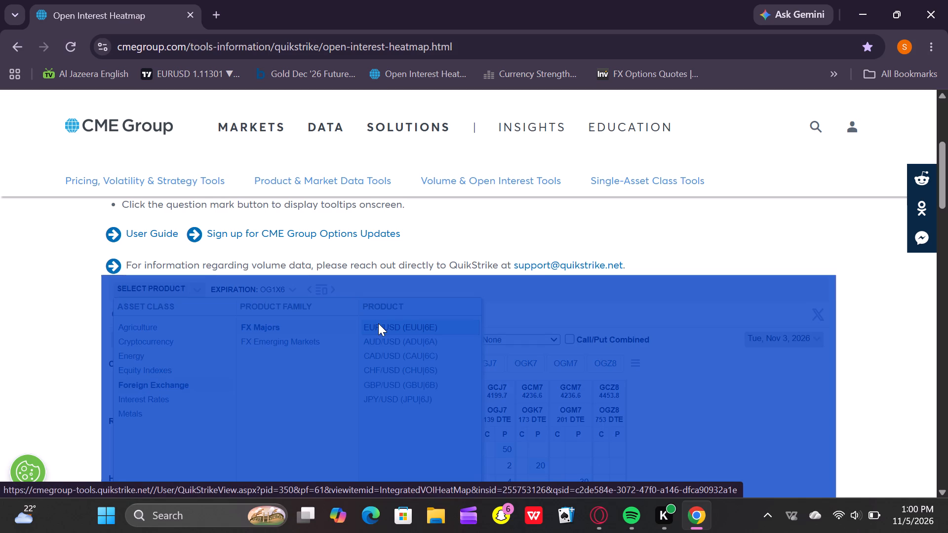
left_click(782, 225)
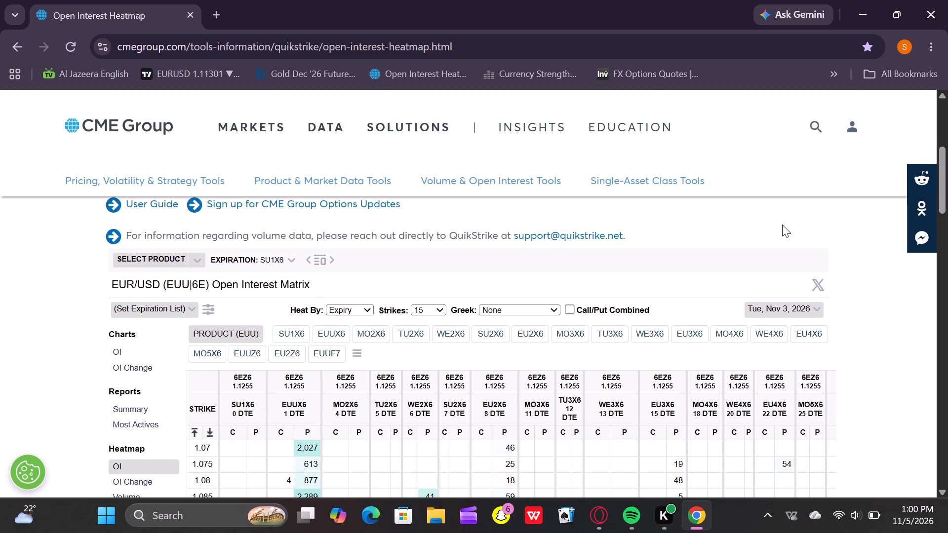
Switch the EUR/USD heatmap from open interest to the OI Change view.
key("Down")
key("Down")
key("Down")
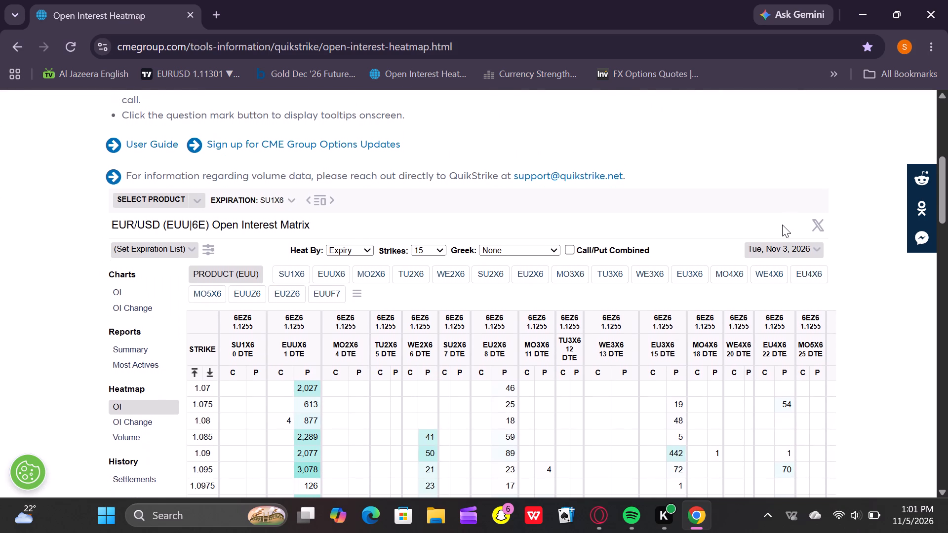
key("Down")
key("Down")
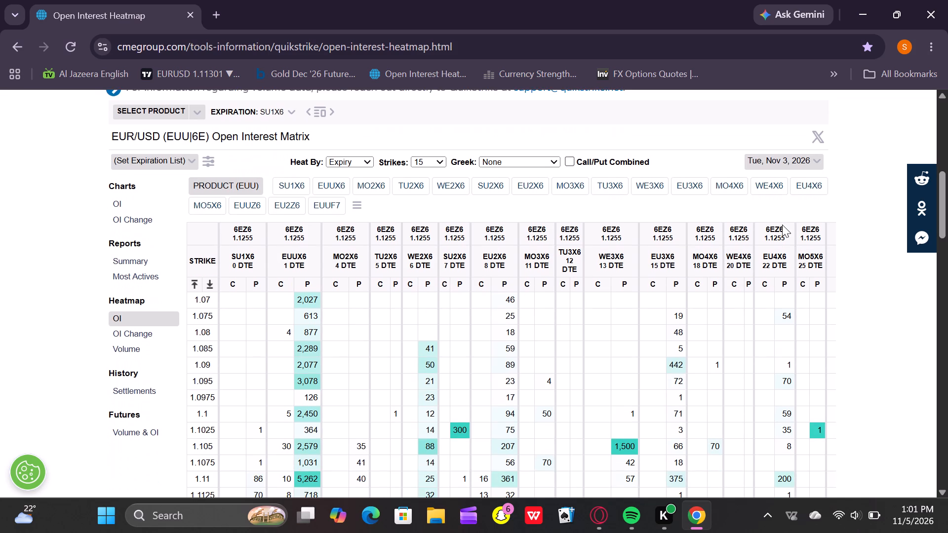
key("Down")
key("Down")
key("Down")
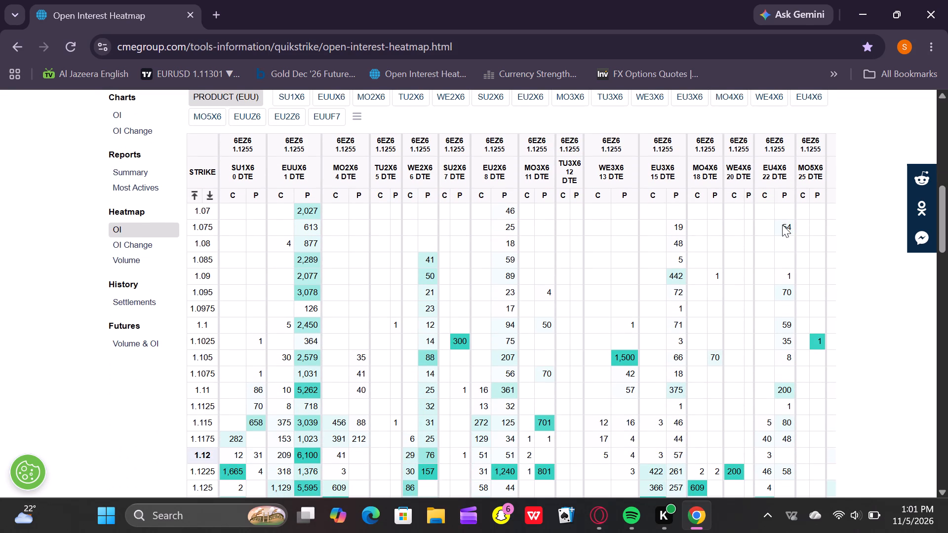
left_click(127, 250)
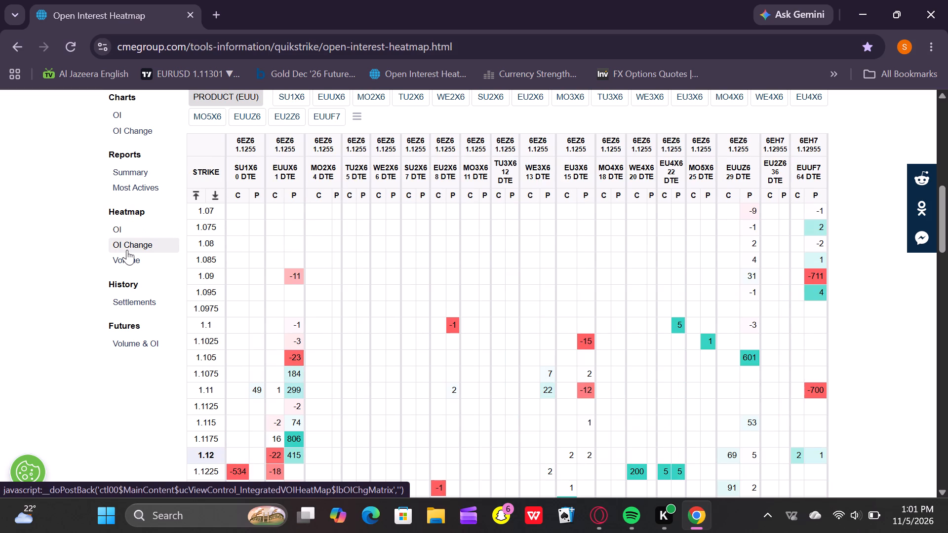
Examine the EUR/USD Open Interest Change Matrix for call and put changes across strikes and expirations, especially around 1.12 to 1.14.
key("Down")
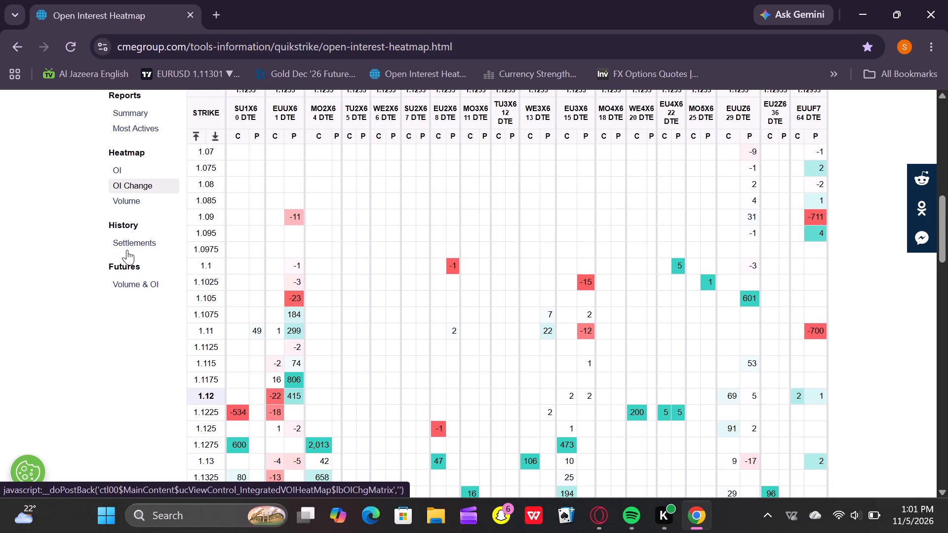
key("Down")
key("Down")
key("Down")
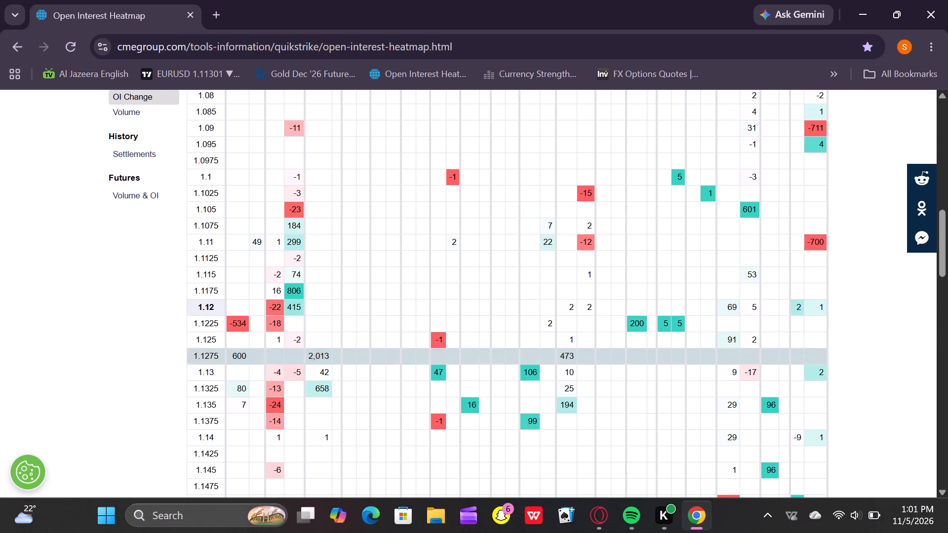
key("Up")
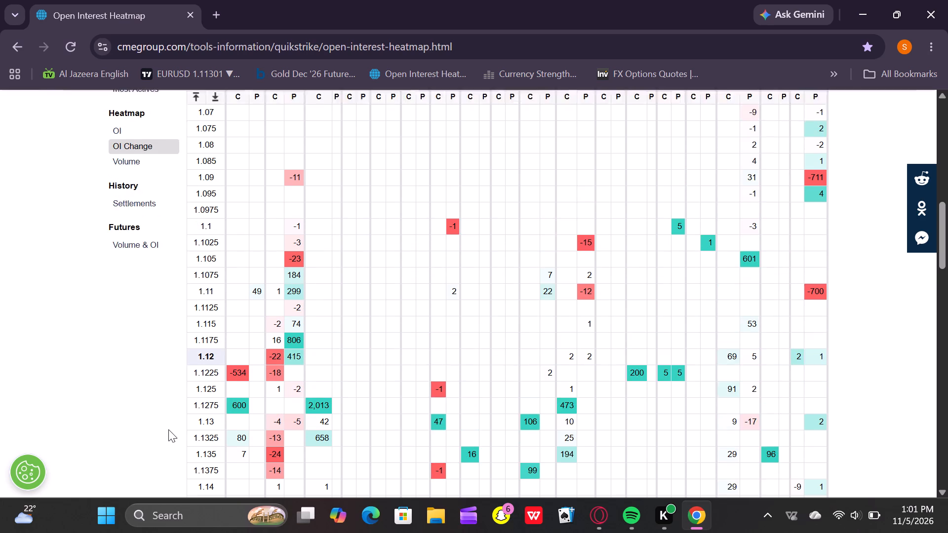
key("Up")
key("Up")
key("Up")
key("Up")
key("Up")
key("Up")
key("Up")
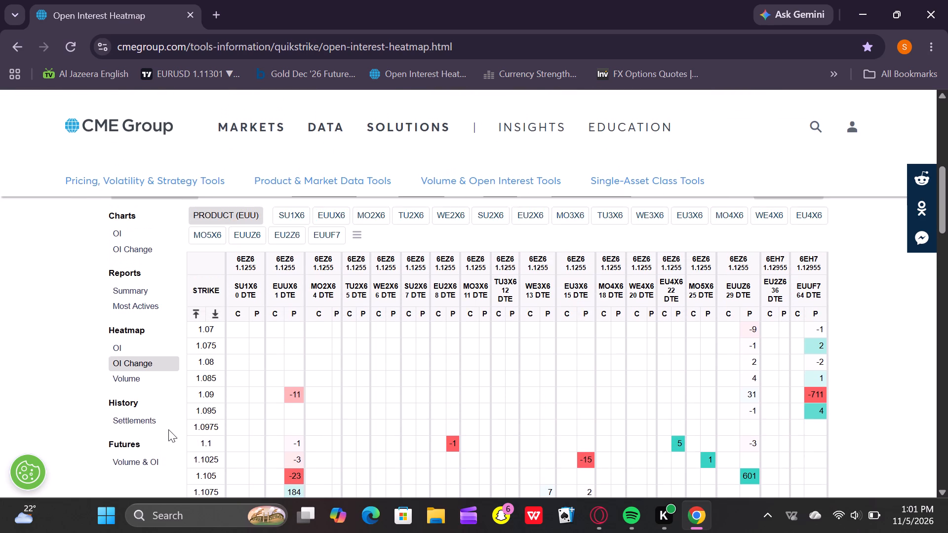
key("Up")
key("Up")
key("Up")
key("Up")
key("Up")
key("Up")
key("Up")
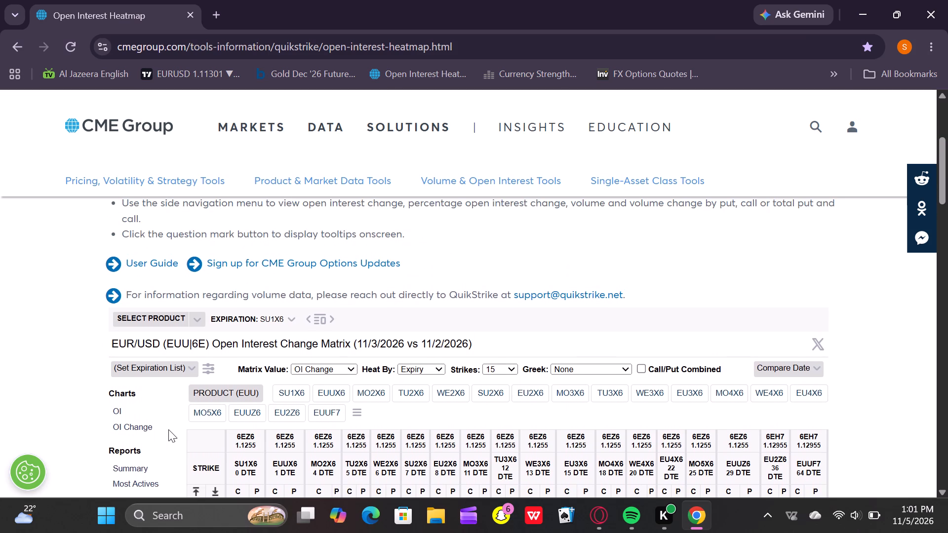
key("Up")
key("Up")
key("Up")
key("Up")
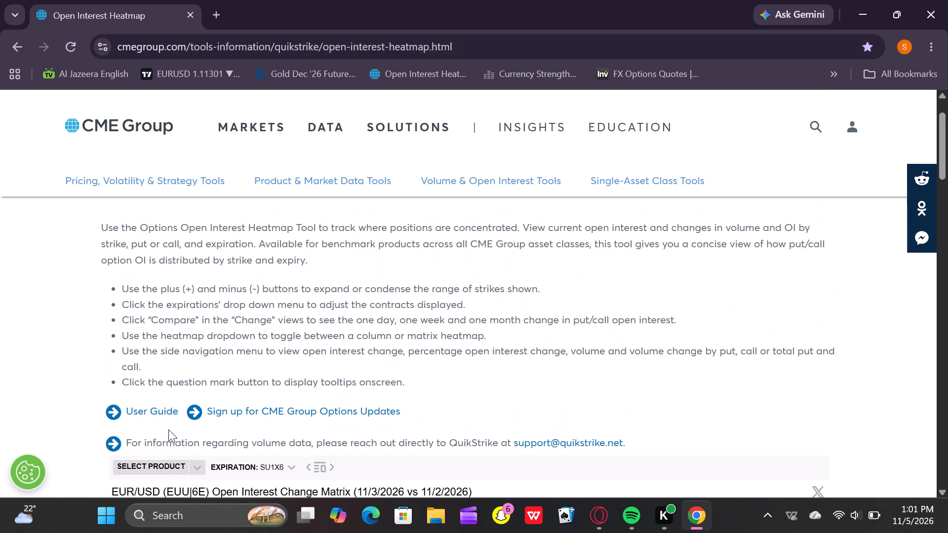
key("Up")
key("Up")
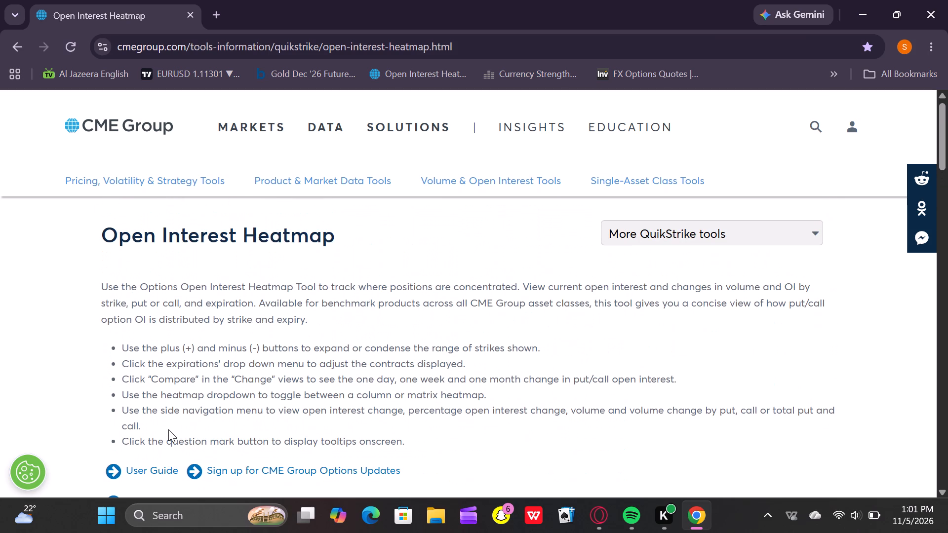
key("Down")
key("Down")
key("Down")
key("Down")
key("Down")
key("Down")
key("Down")
key("Down")
key("Down")
key("Down")
key("Down")
key("Down")
key("Down")
key("Down")
key("Down")
key("Down")
key("Down")
key("Down")
key("Down")
key("Down")
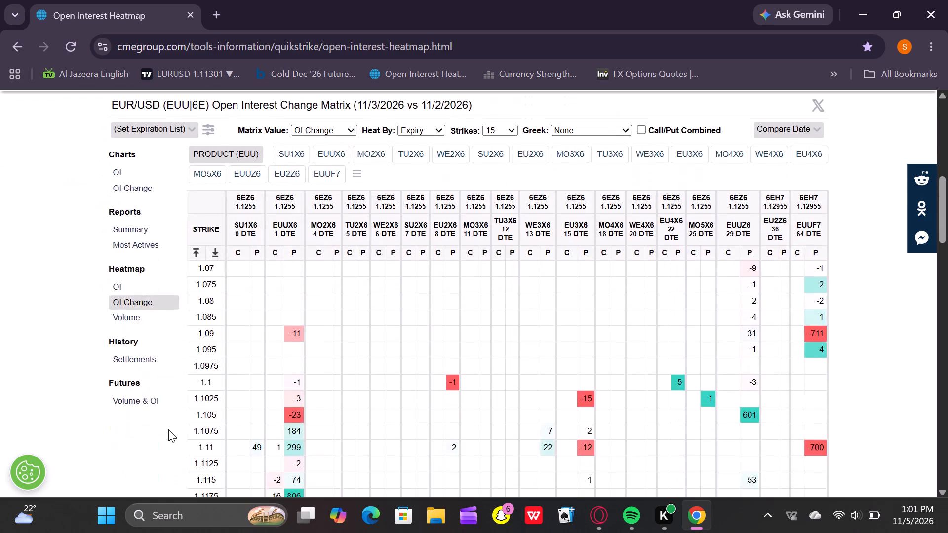
key("Down")
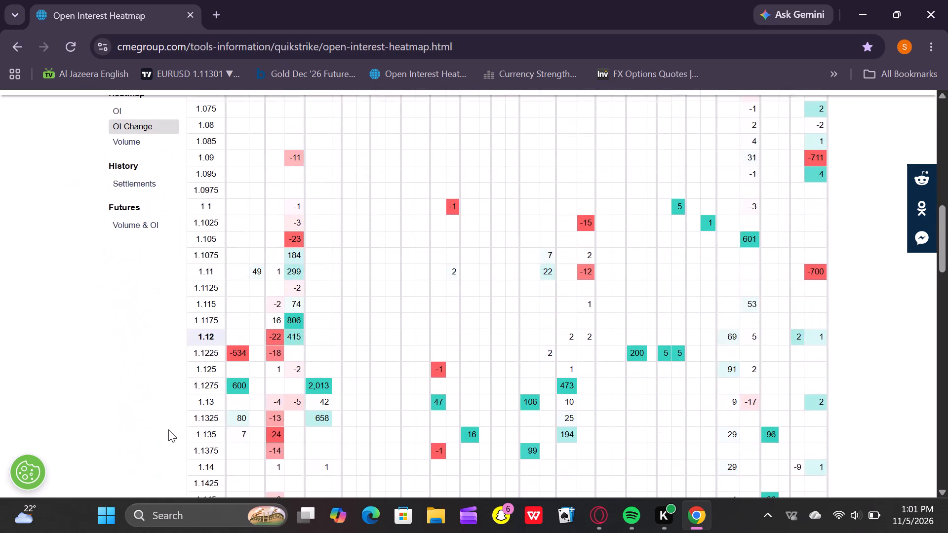
key("Up")
key("Up")
key("Up")
key("Up")
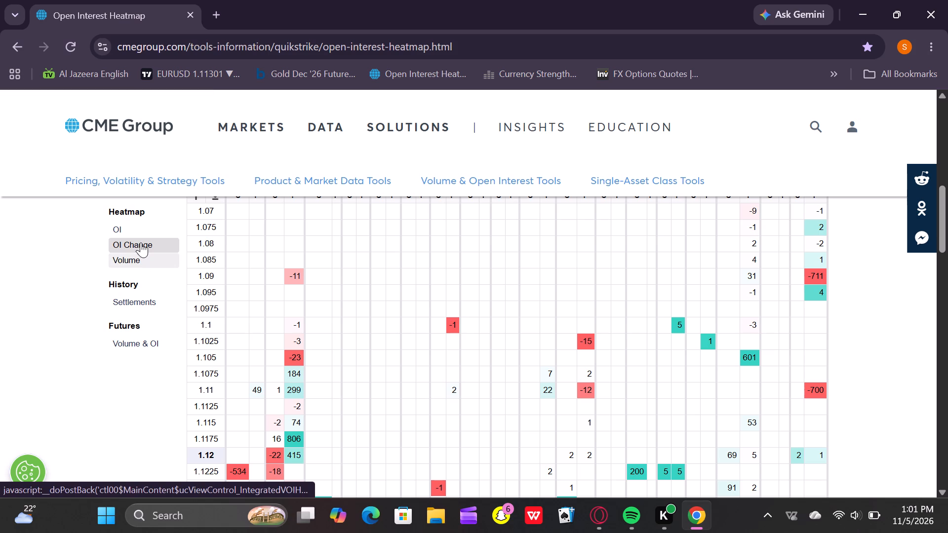
Open the bookmarked TradingView EURUSD chart and review the latest 15-minute candles.
left_click(205, 79)
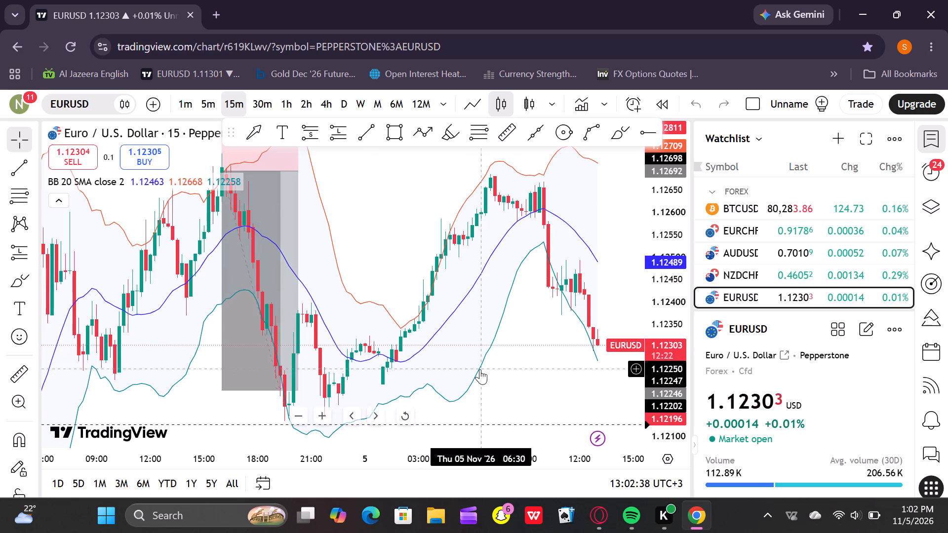
left_click_drag(548, 377, 302, 343)
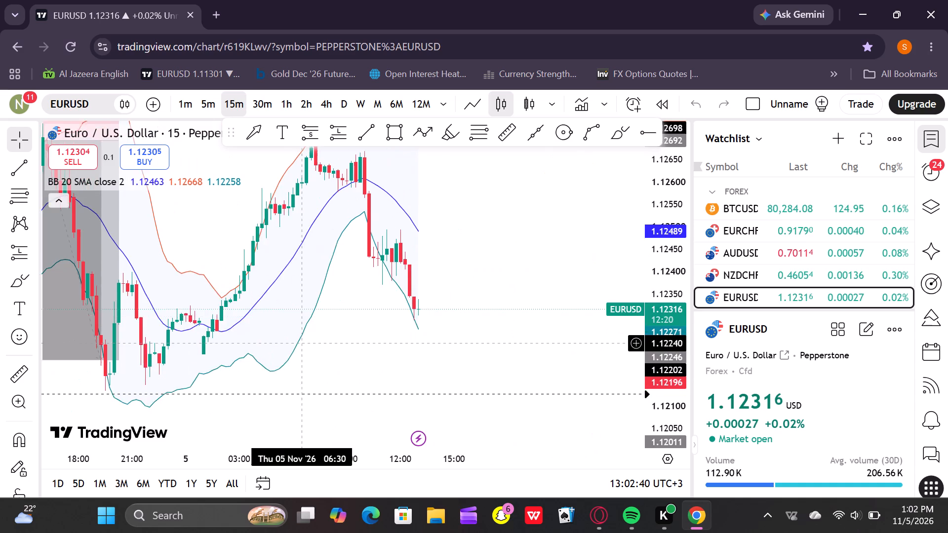
left_click_drag(302, 343, 218, 379)
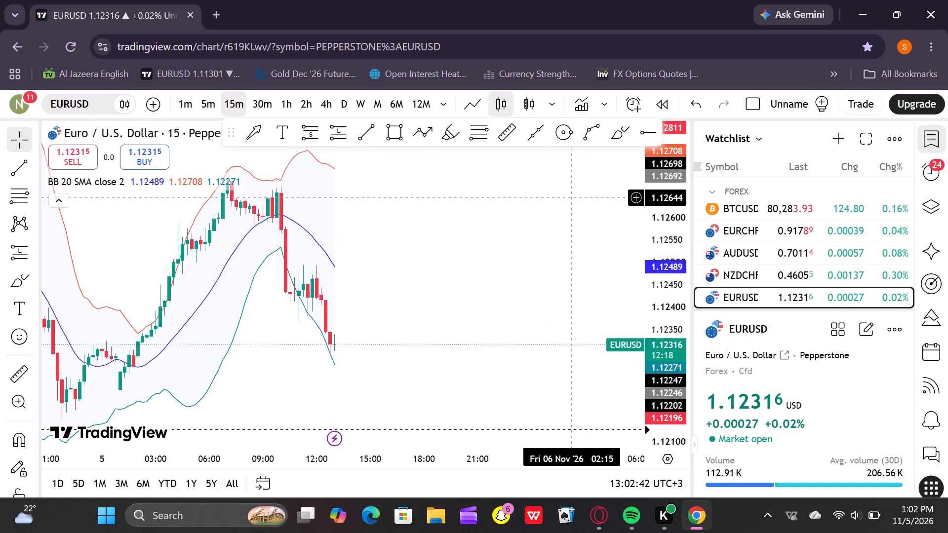
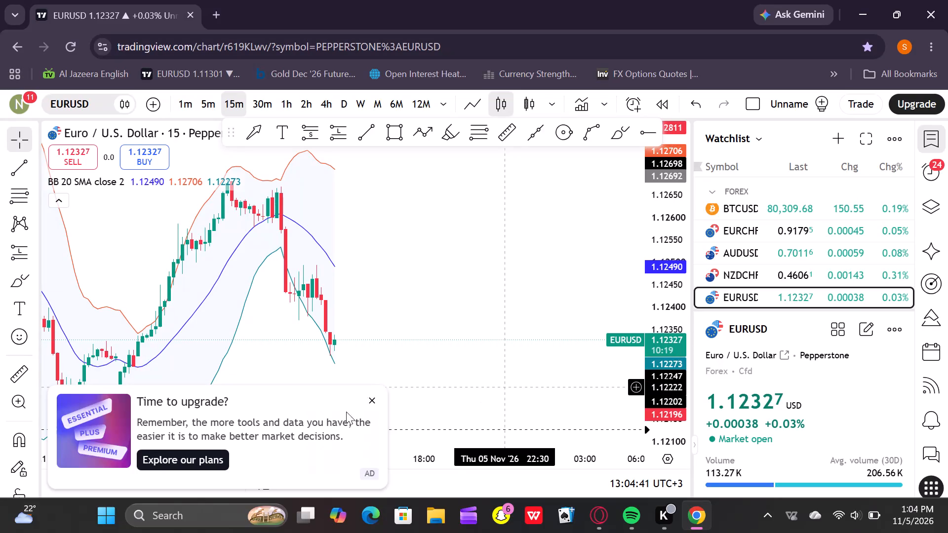
Dismiss the upgrade advertisement covering the lower part of the EURUSD chart.
left_click(375, 402)
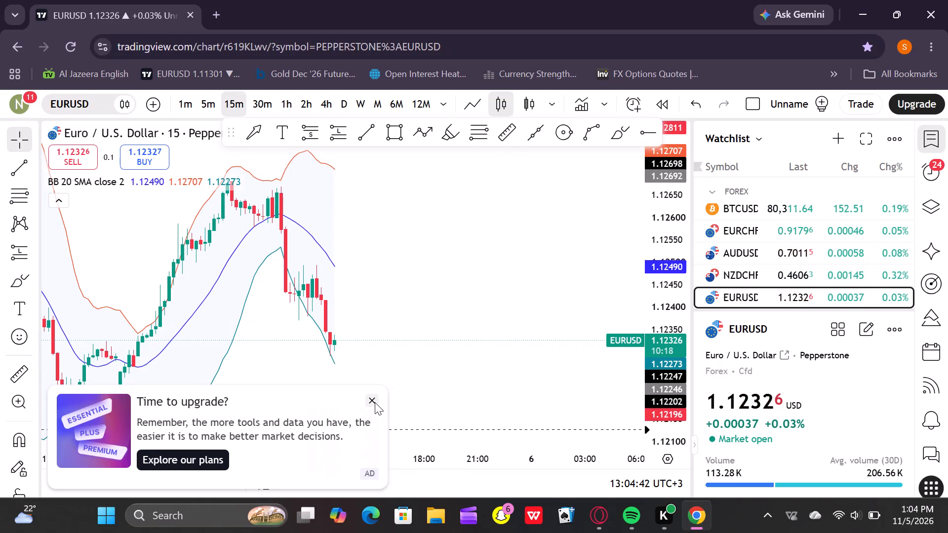
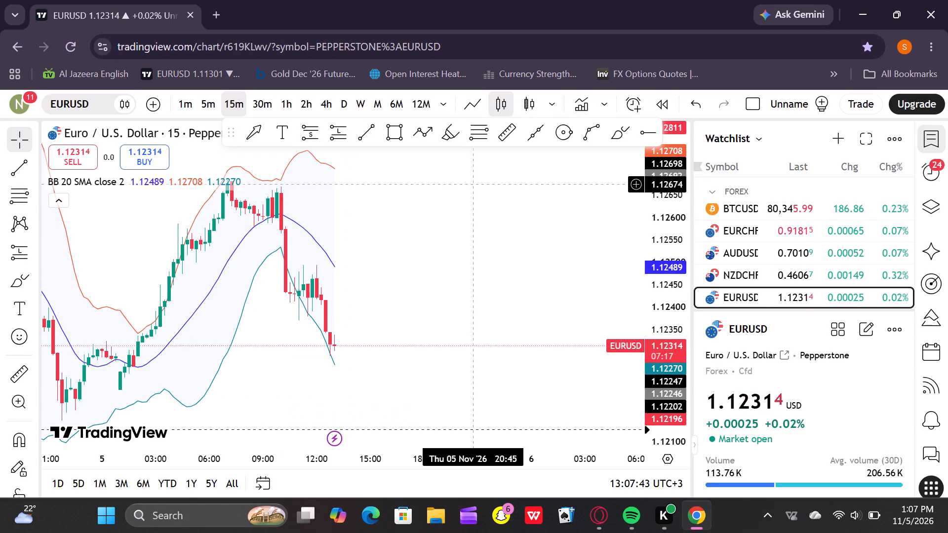
Draw a horizontal ray from the latest 13:00 candle on the EURUSD chart at a price of about 1.1225.
left_click(637, 130)
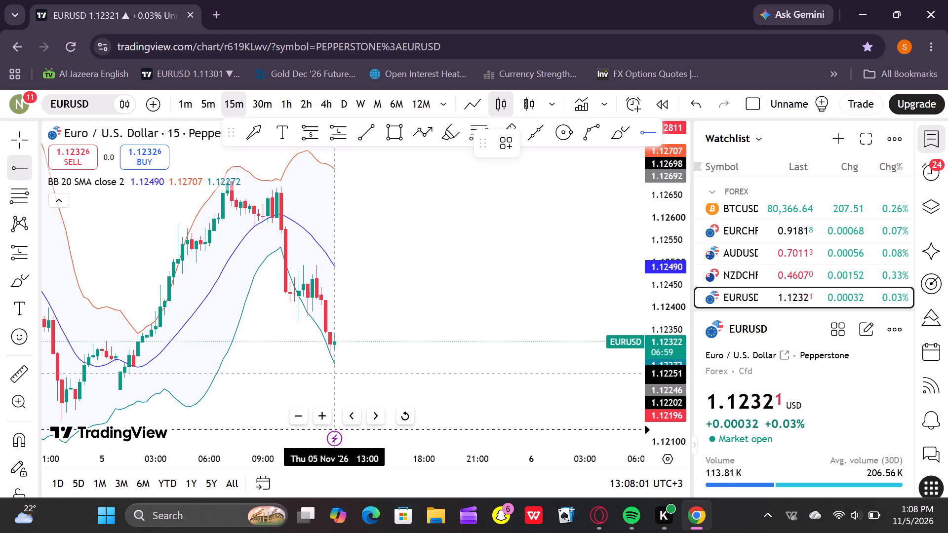
left_click(336, 374)
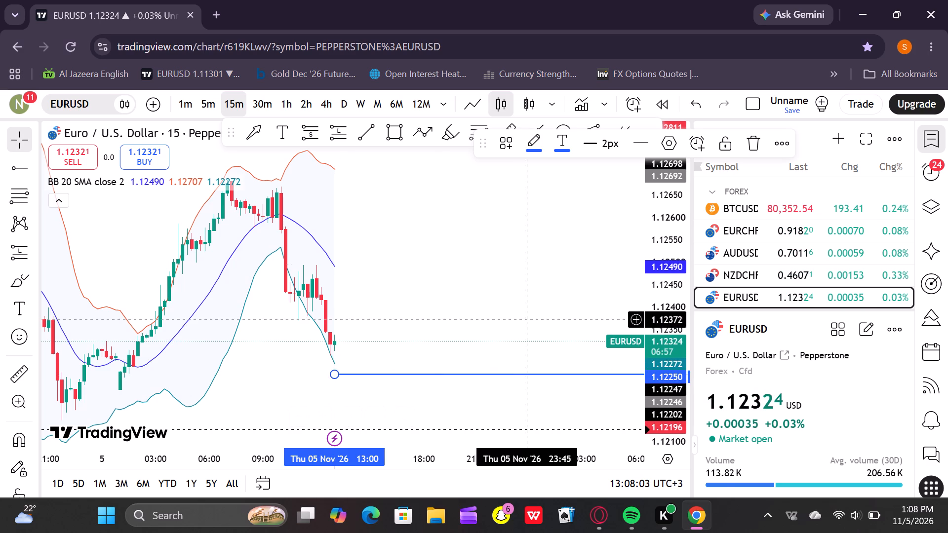
Set the horizontal ray's price coordinate to 1.12280.
left_click(670, 149)
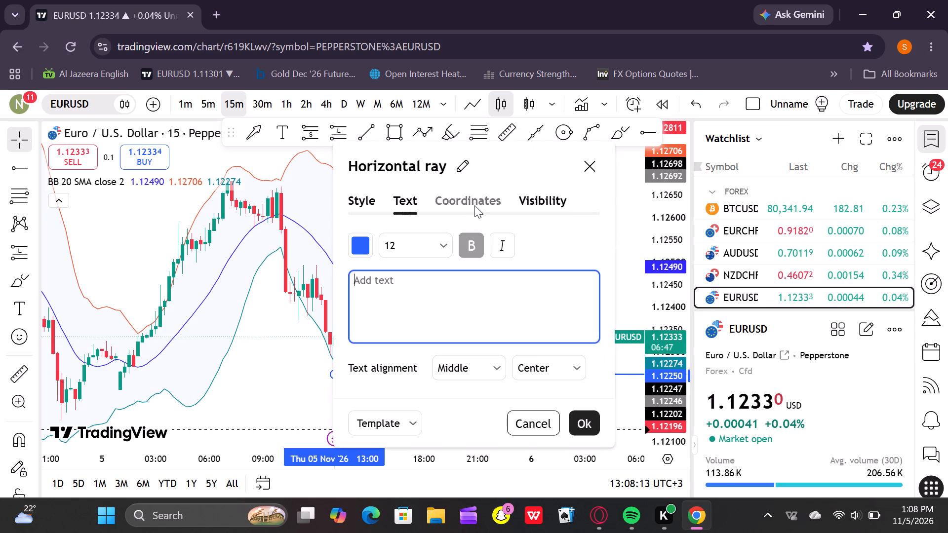
left_click(475, 205)
left_click(480, 250)
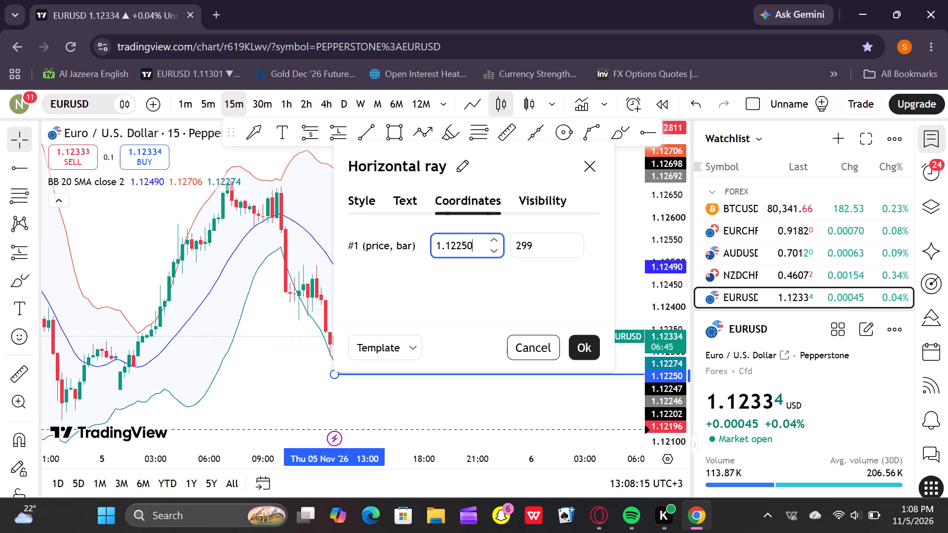
key("BackSpace")
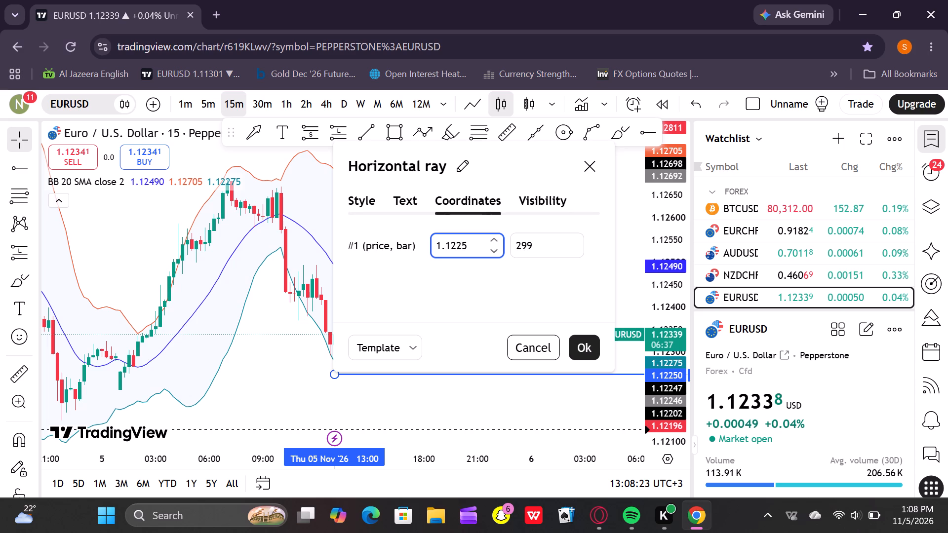
key("BackSpace")
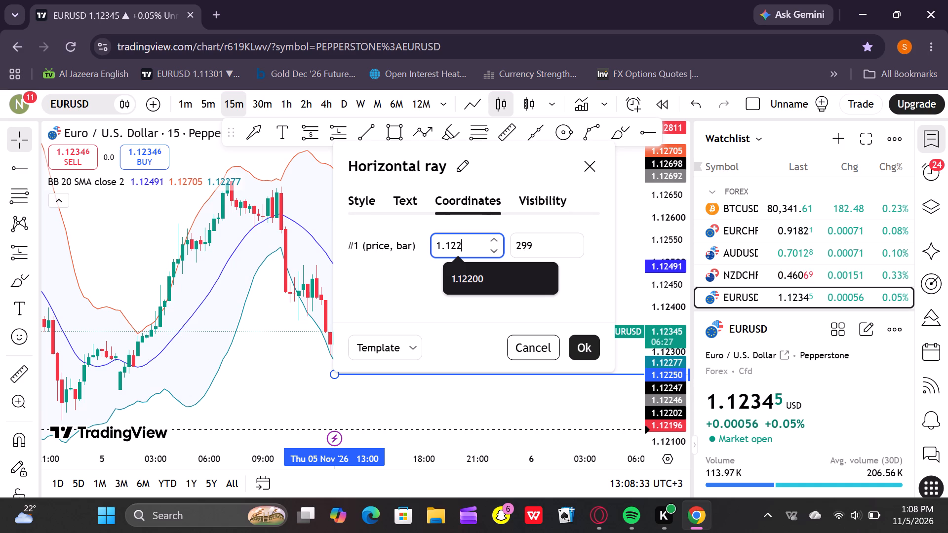
type("80")
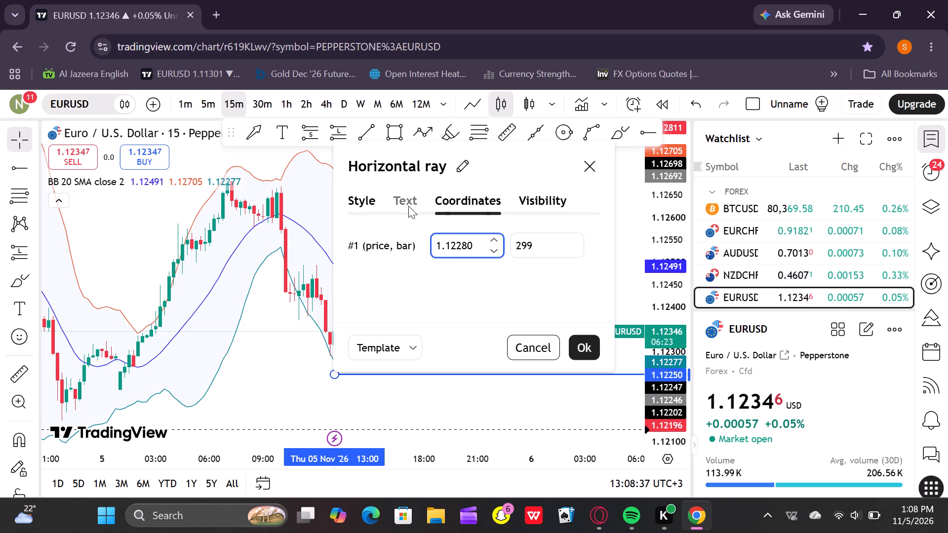
Label the horizontal ray with the text "primary hedge floor", apply the settings and deselect the ray.
left_click(408, 206)
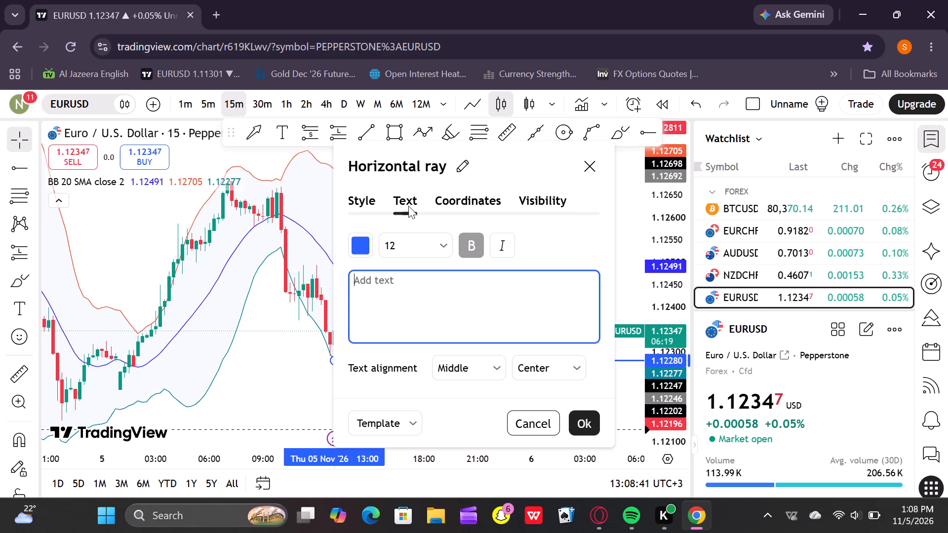
type("pri")
type("mary")
key("space")
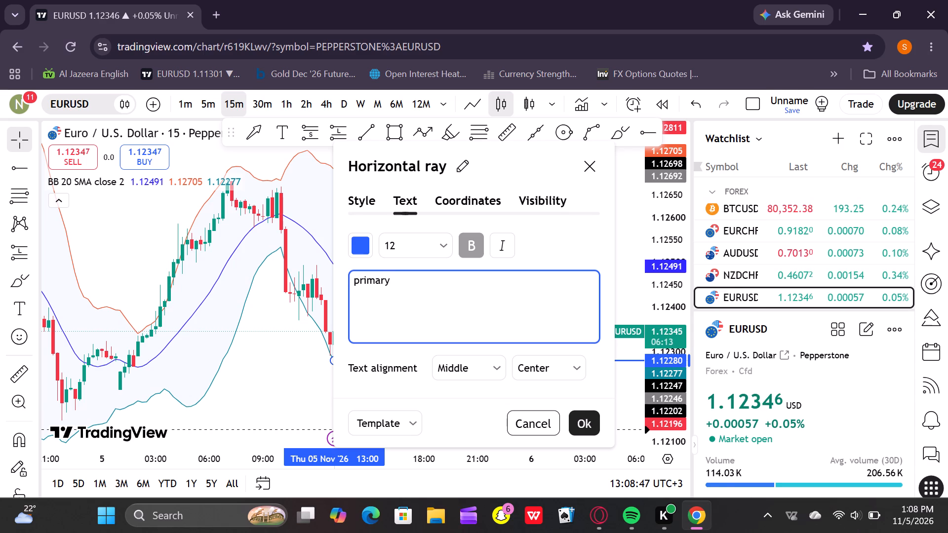
type("hed")
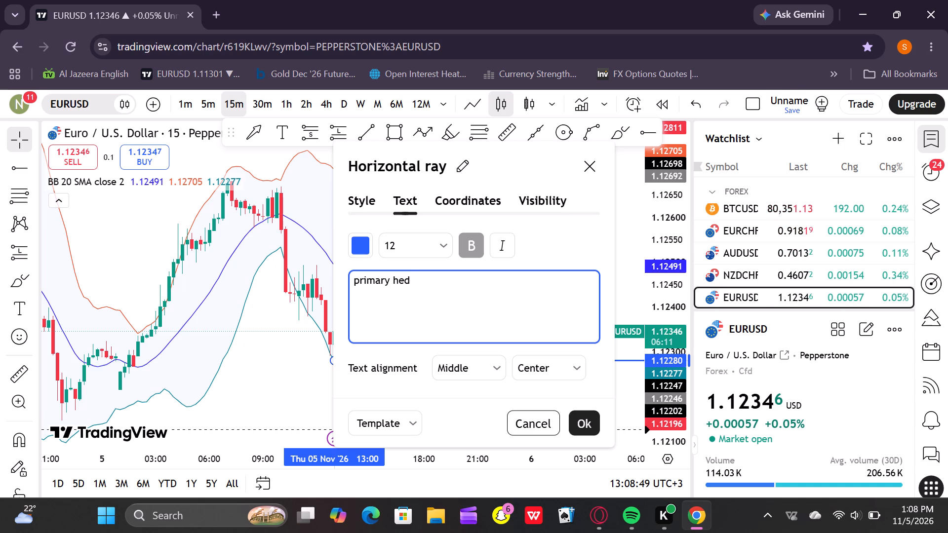
type("ge")
key("space")
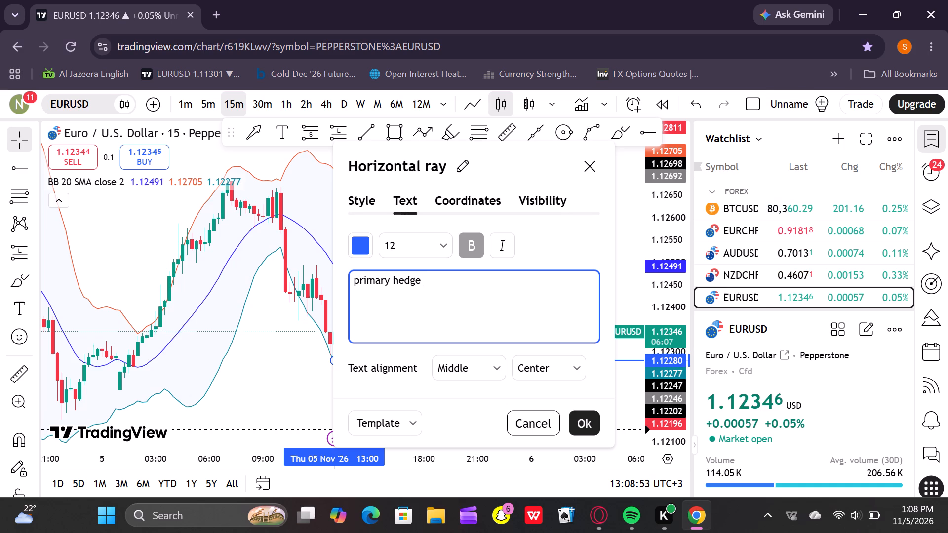
type("floor")
left_click(583, 419)
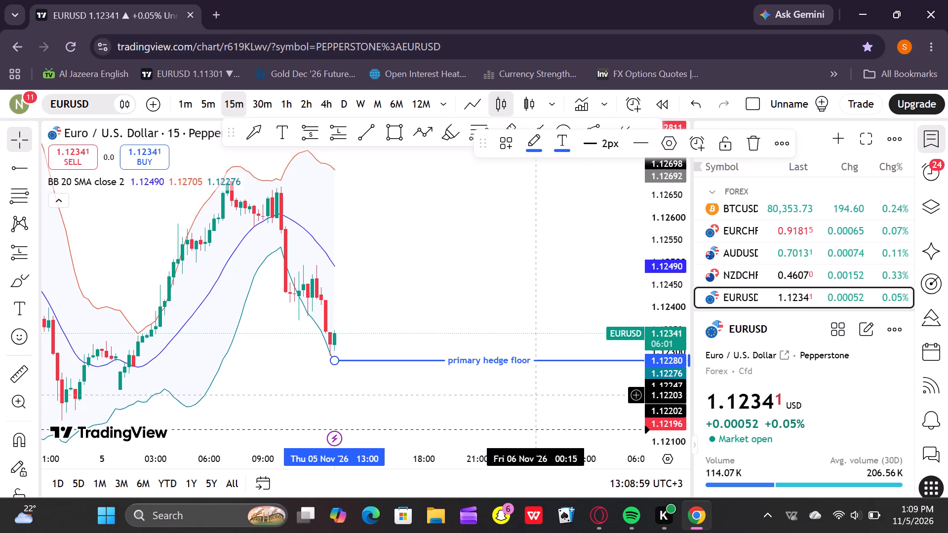
left_click(513, 386)
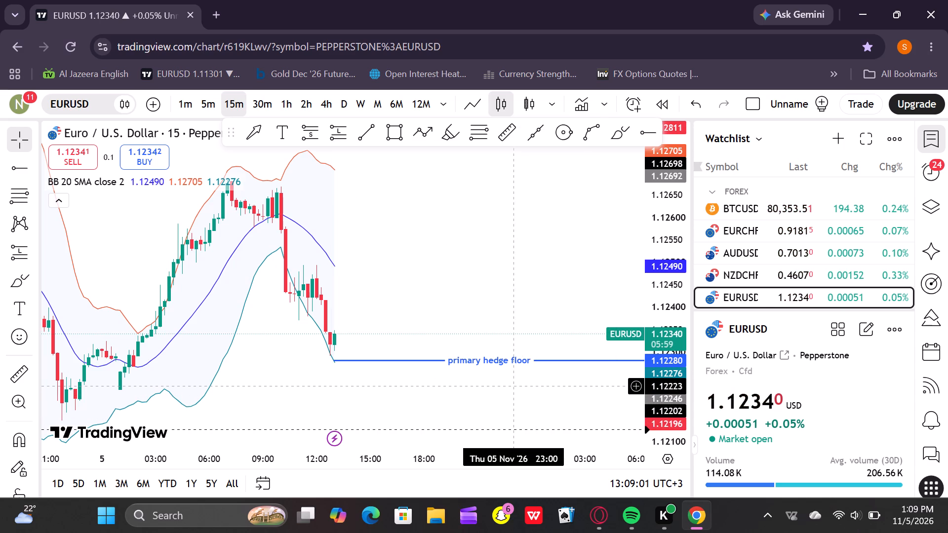
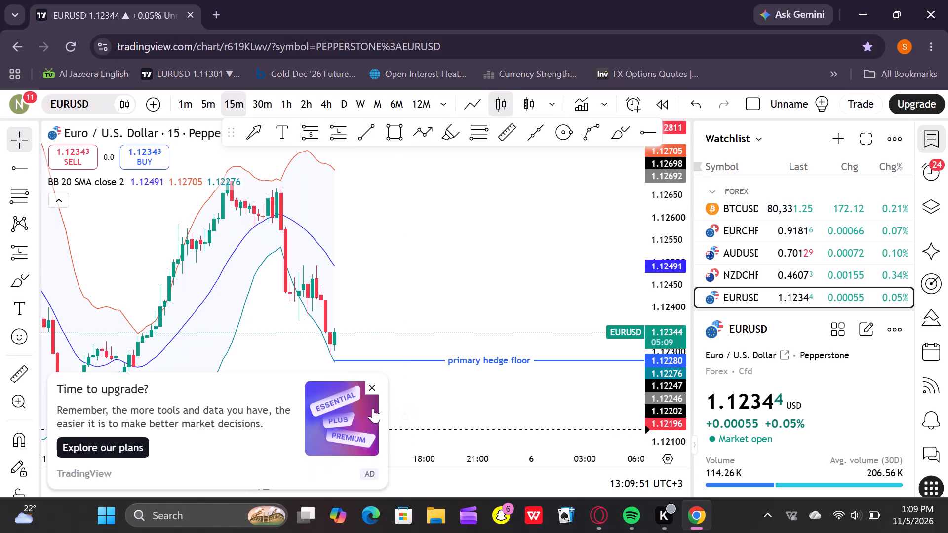
Dismiss the upgrade ad and open Investing.com's FX Options Quotes page at the at-the-money implied volatilities table.
left_click(374, 387)
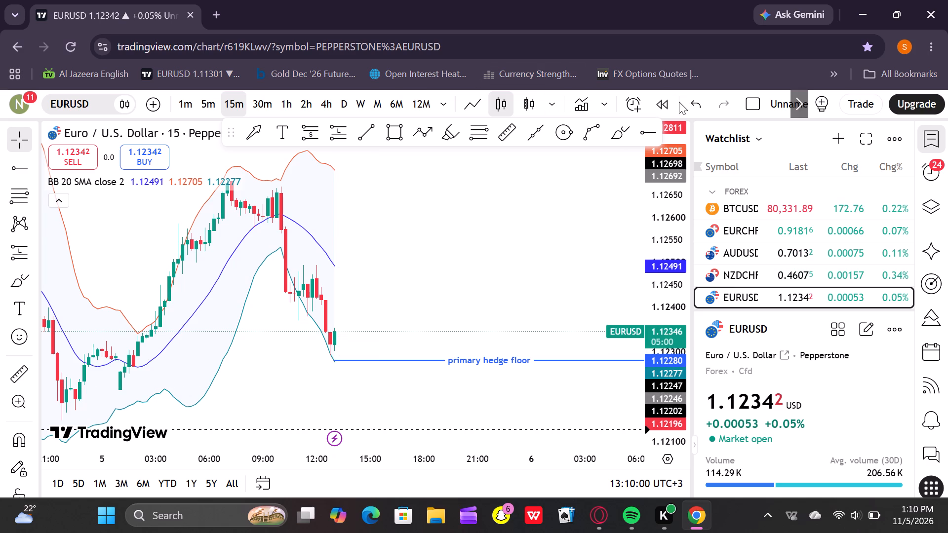
left_click(666, 64)
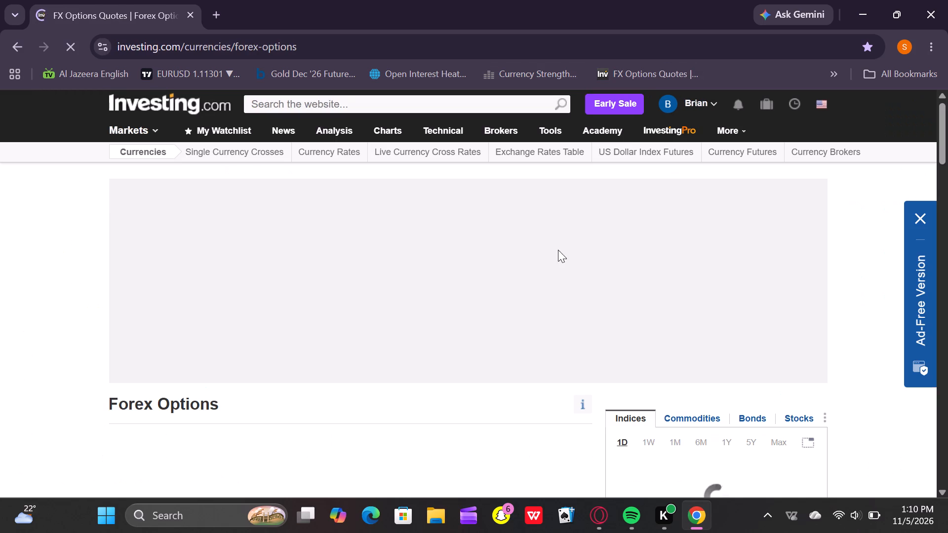
key("Down")
key("Down")
key("Down")
key("Down")
key("Down")
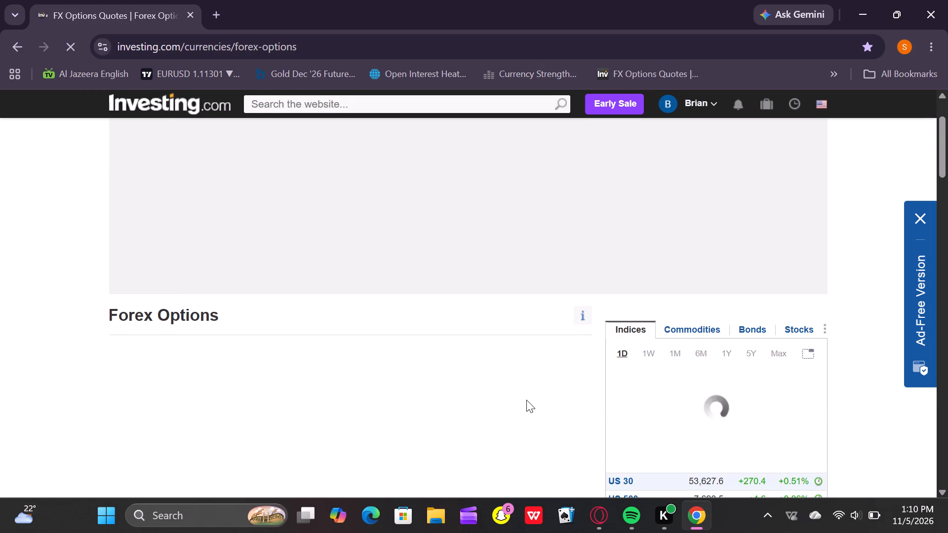
key("Down")
key("Down")
key("Down")
key("Down")
key("Down")
key("Down")
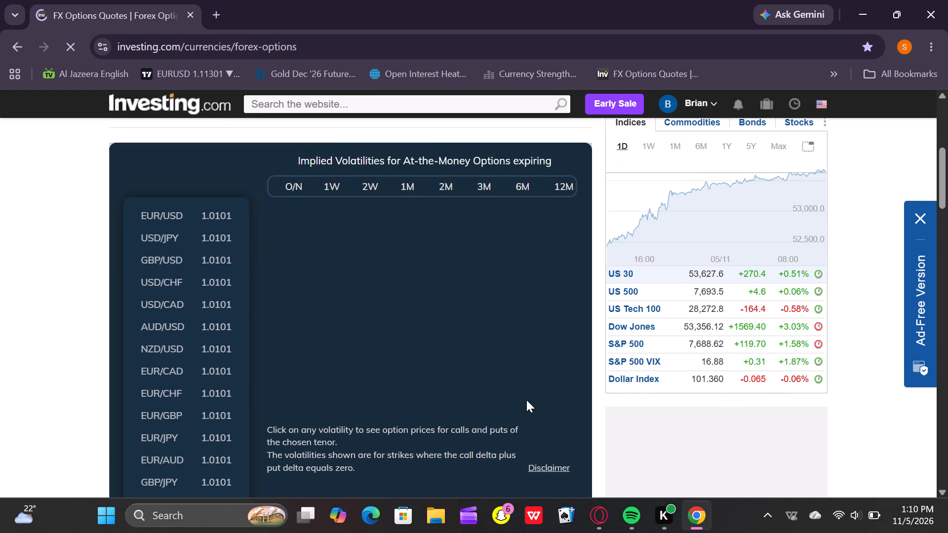
left_click(292, 182)
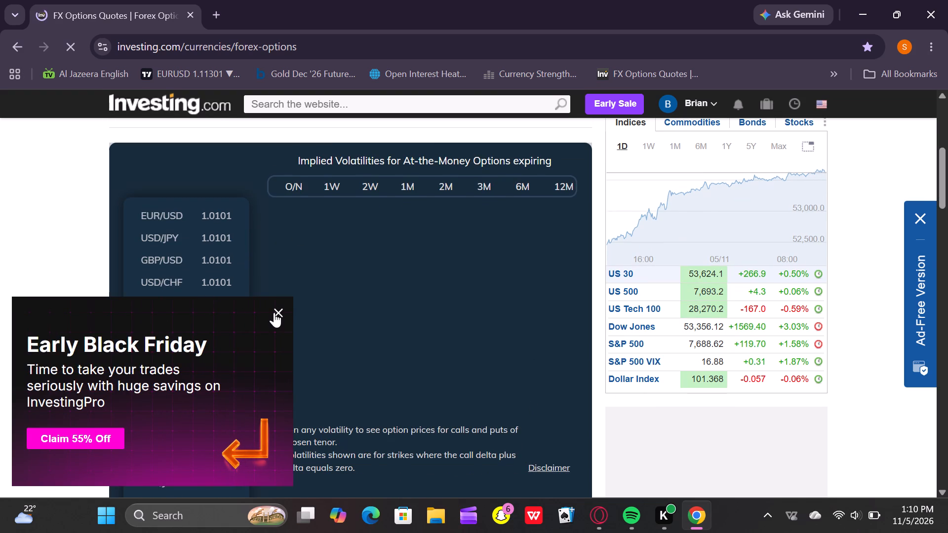
left_click(274, 312)
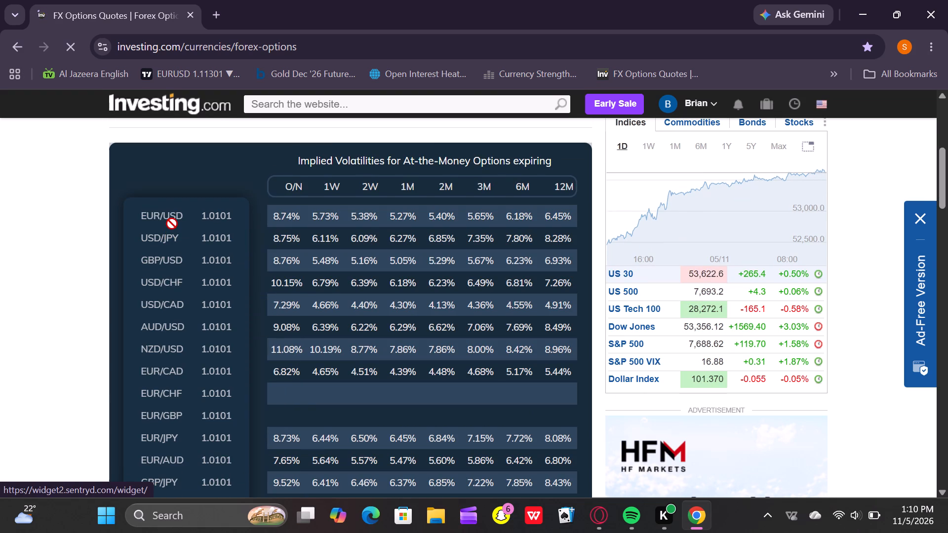
Examine the EUR/USD and EUR/CHF rates and the overnight column in the implied volatilities table.
left_click(177, 220)
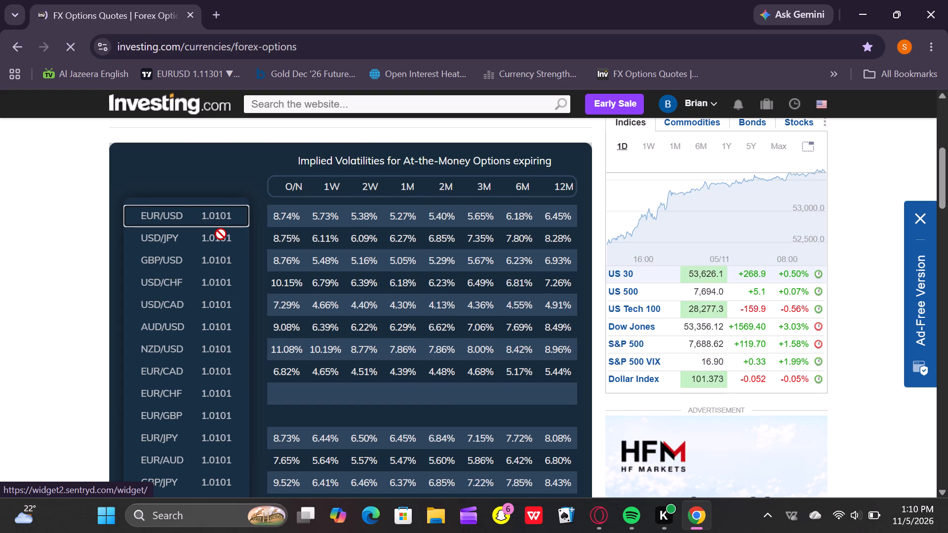
triple_click(215, 219)
triple_click(215, 219)
triple_click(215, 219)
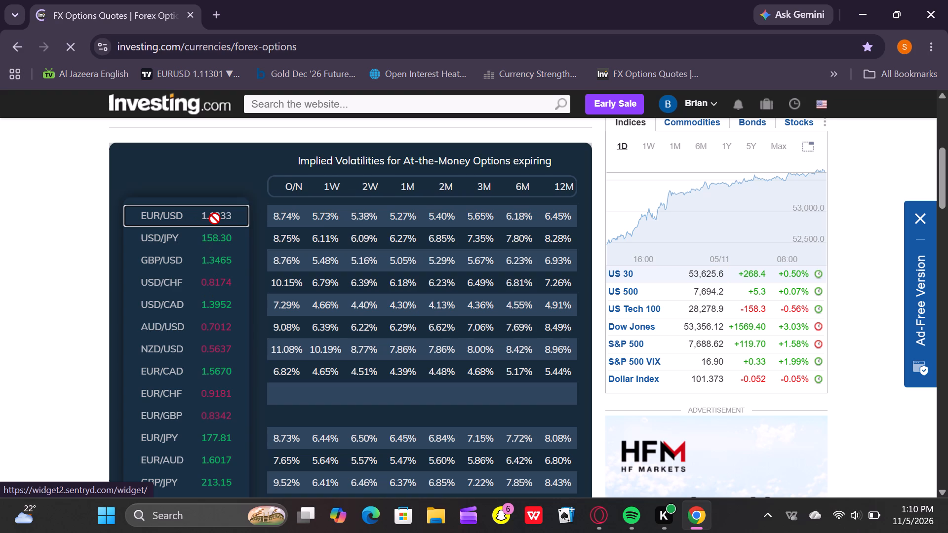
left_click(215, 219)
triple_click(194, 219)
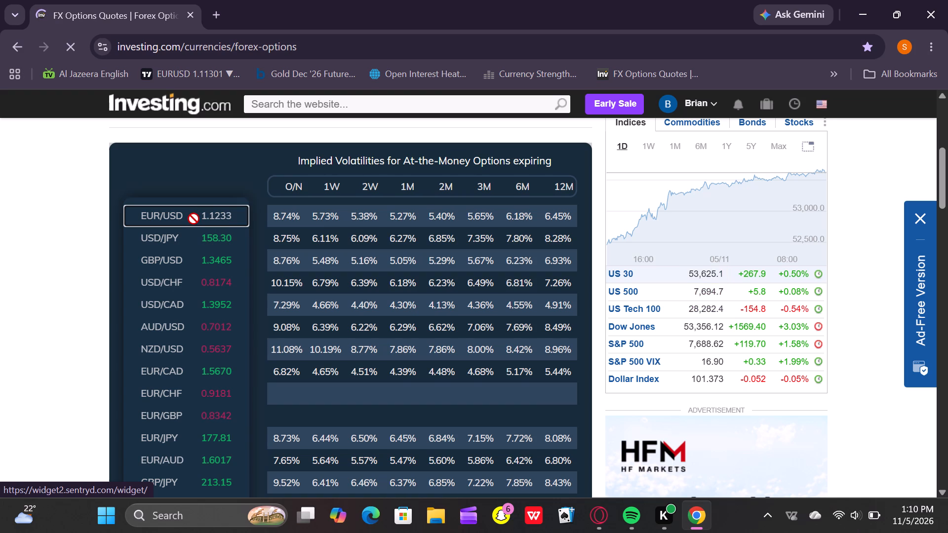
triple_click(194, 219)
left_click(194, 219)
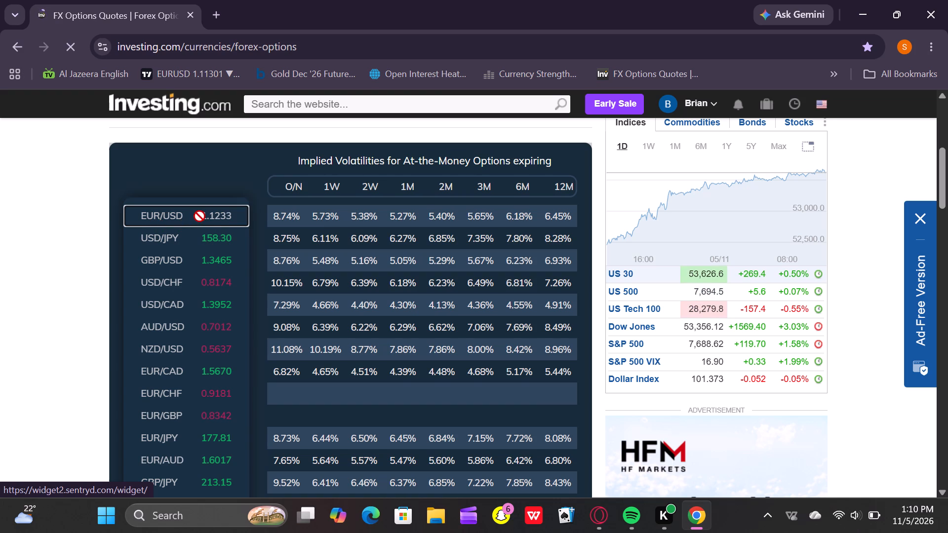
triple_click(193, 215)
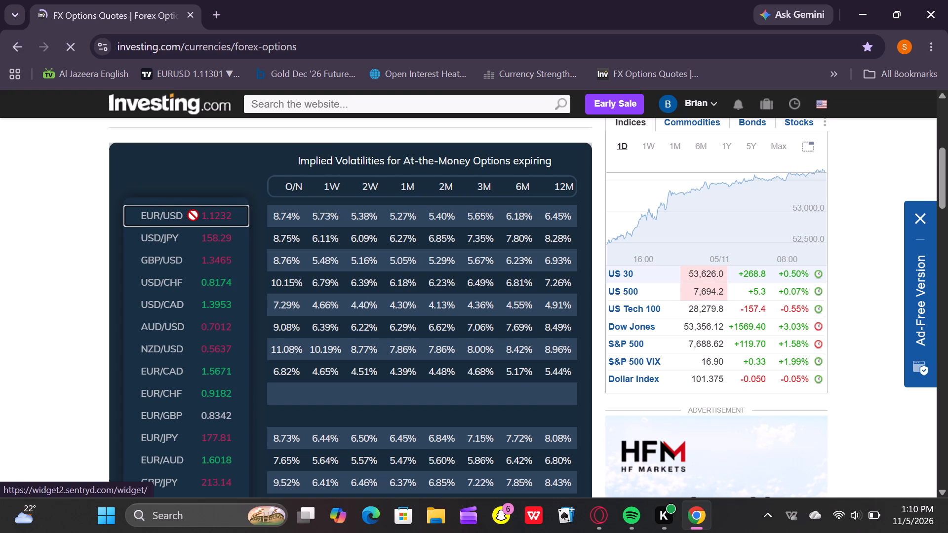
double_click(193, 215)
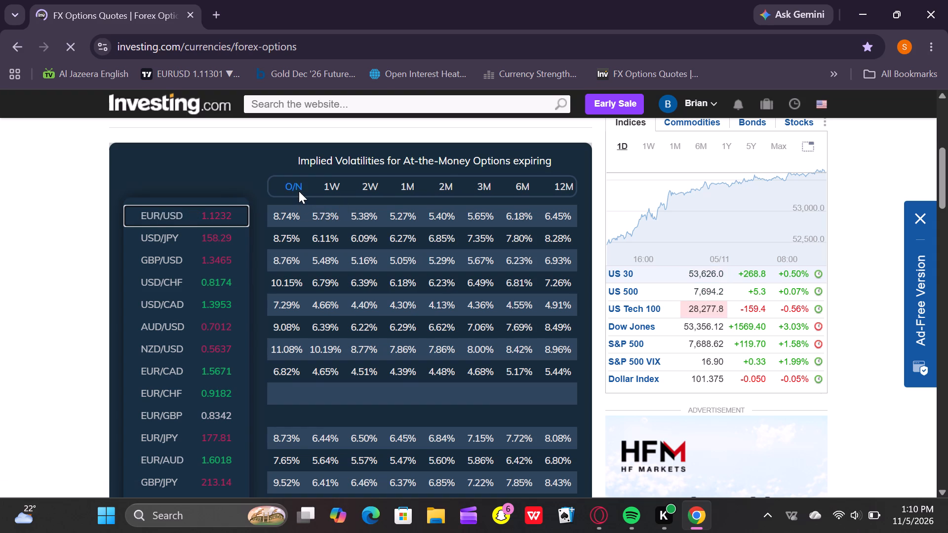
left_click(296, 182)
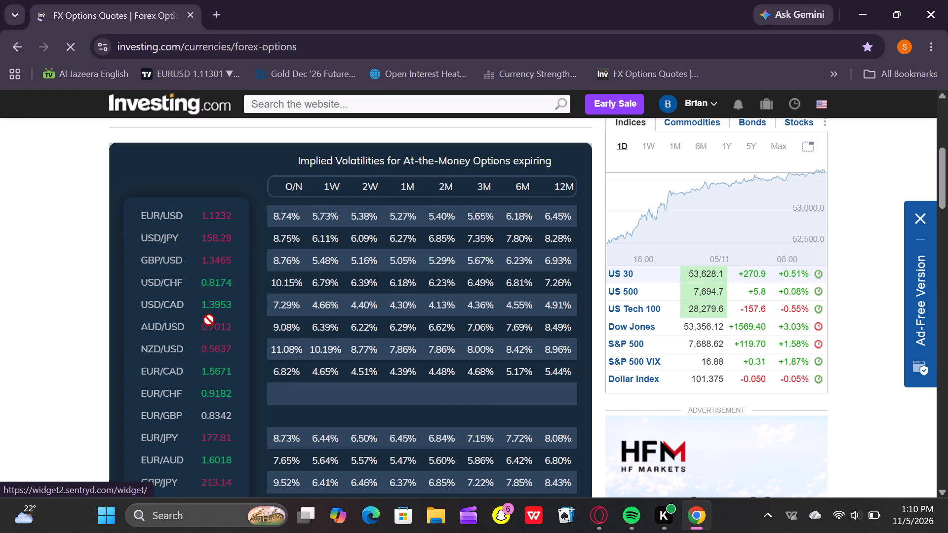
triple_click(215, 391)
left_click(215, 391)
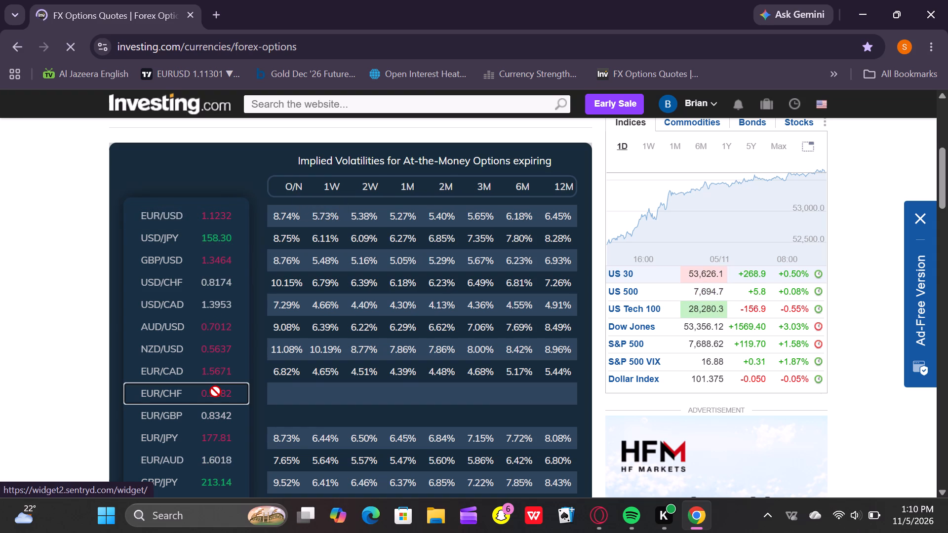
Return to the EURUSD chart on TradingView.
left_click(172, 70)
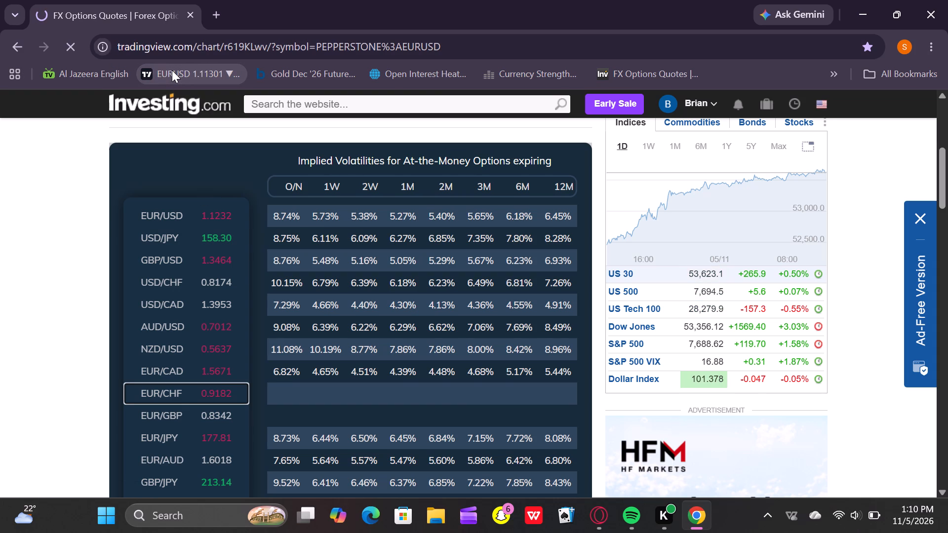
left_click(202, 72)
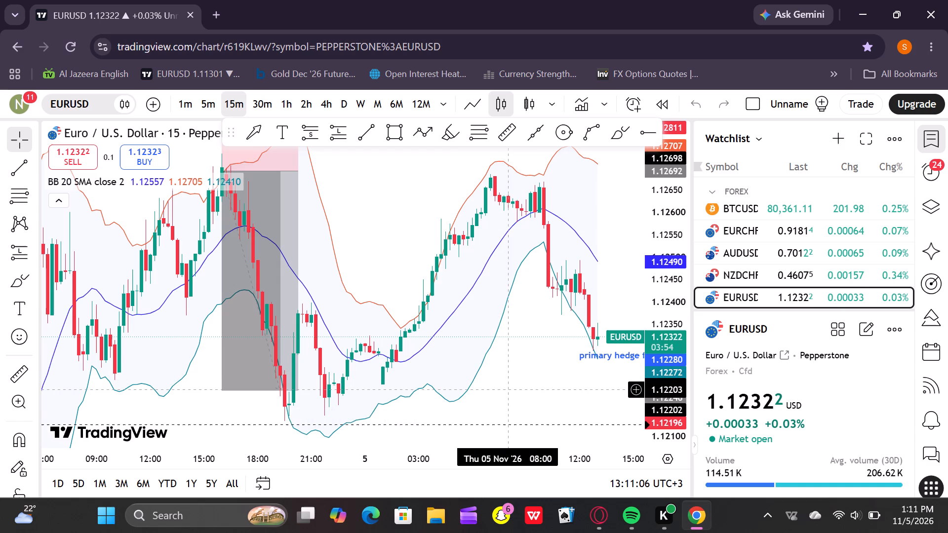
Draw a second horizontal ray from the 13:00 candle, below the primary hedge floor, at a price of about 1.1213.
left_click_drag(510, 390, 256, 390)
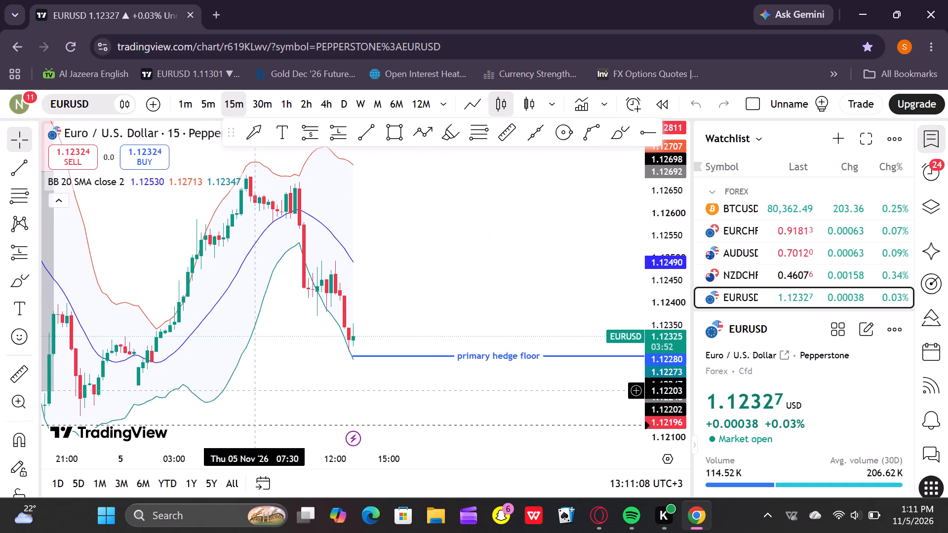
left_click_drag(256, 390, 222, 390)
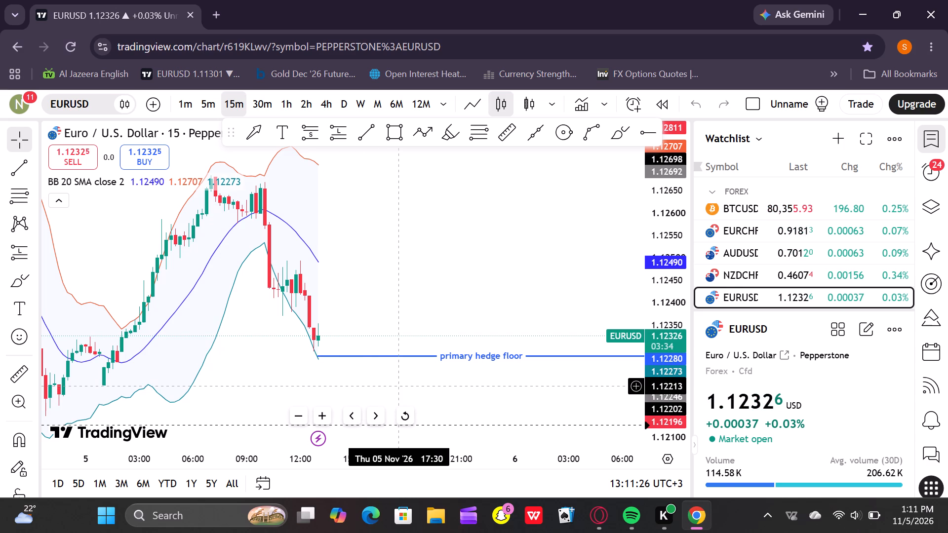
left_click_drag(399, 386, 316, 343)
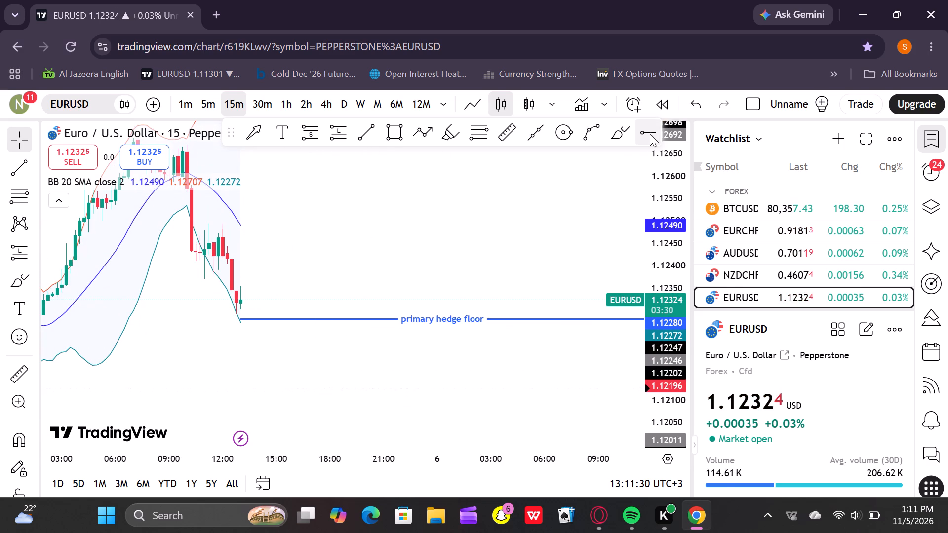
left_click(648, 134)
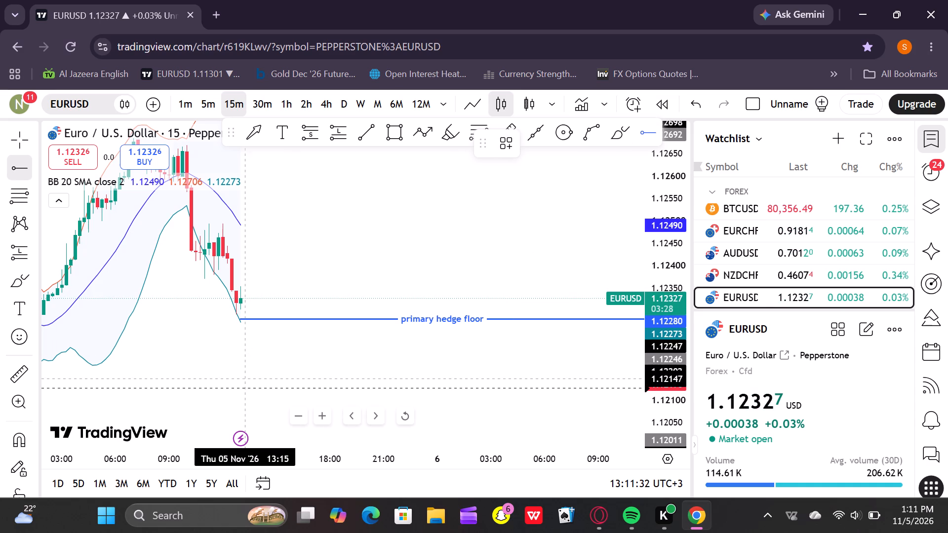
left_click(242, 386)
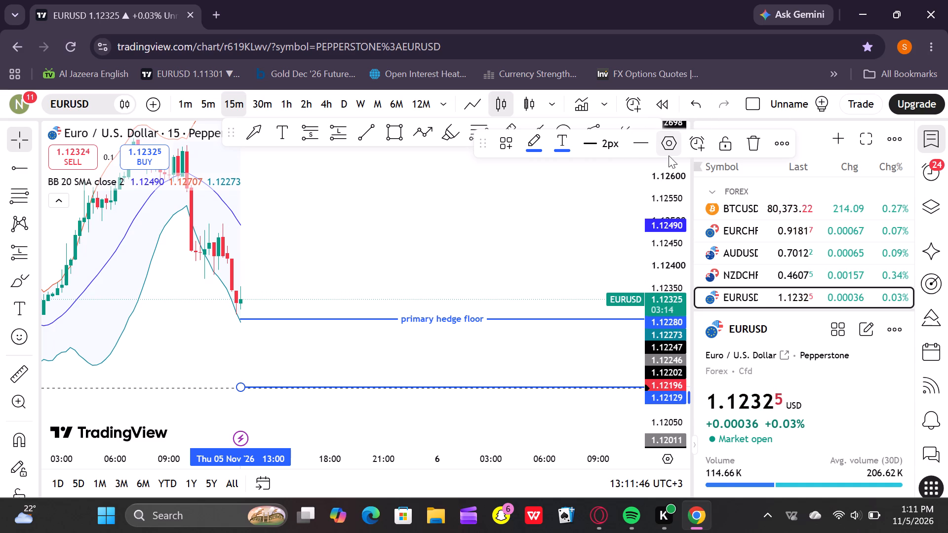
Set the new horizontal ray's price coordinate to 1.12130.
left_click(669, 155)
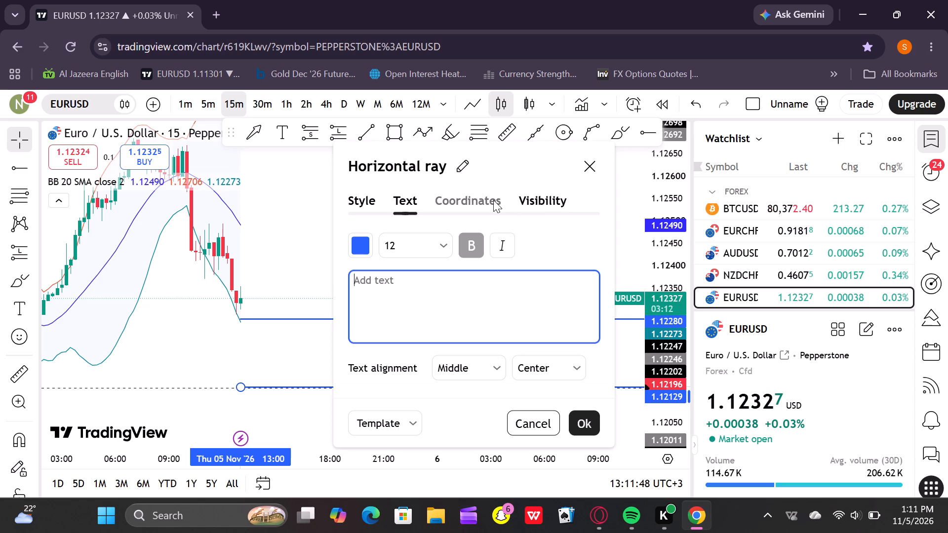
left_click(493, 200)
left_click(474, 249)
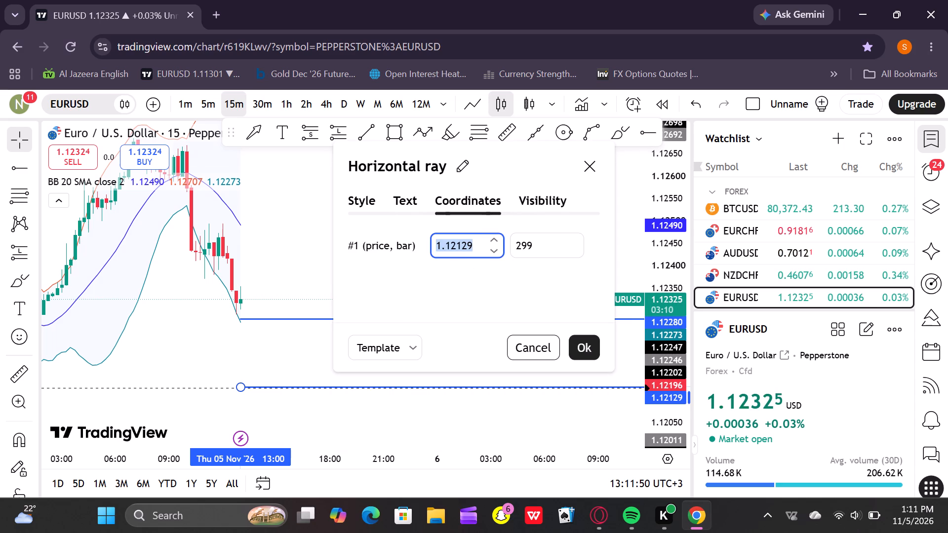
key("BackSpace")
key("BackSpace")
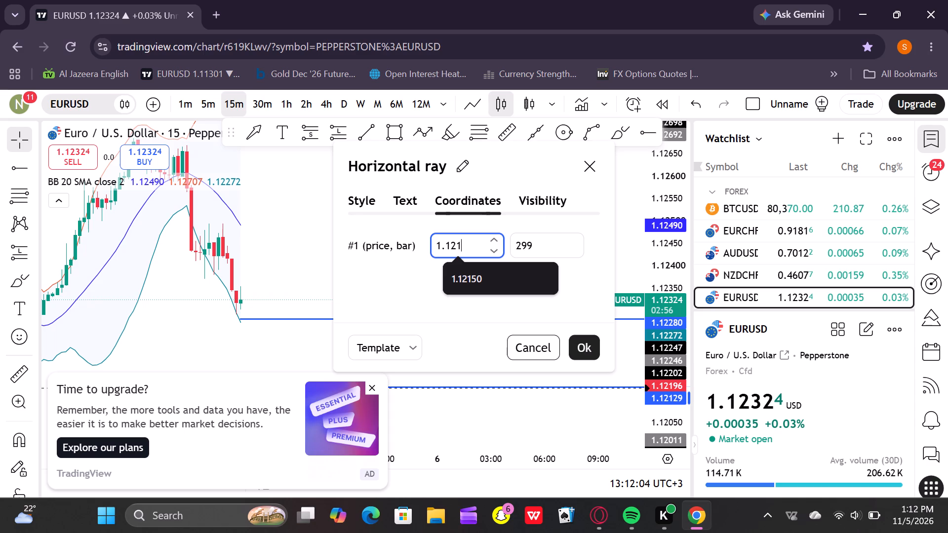
key("3")
key("0")
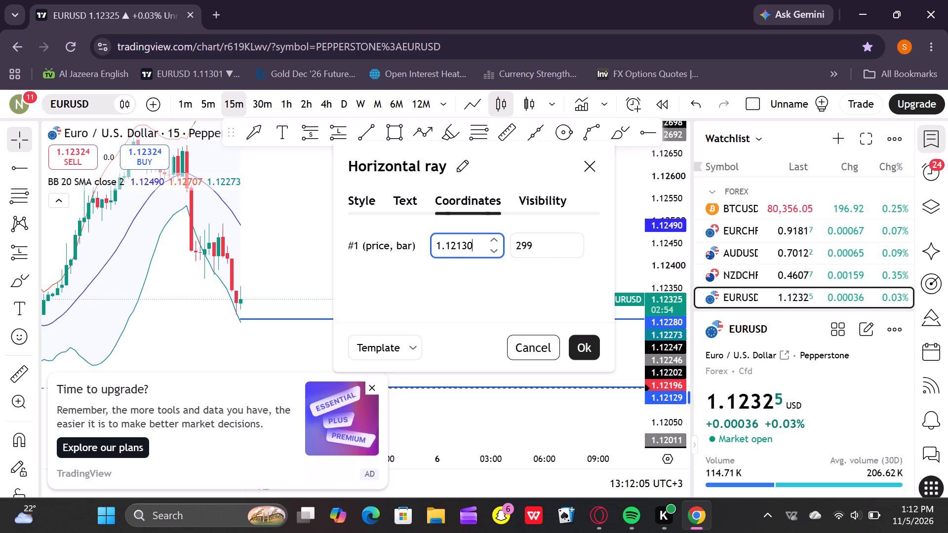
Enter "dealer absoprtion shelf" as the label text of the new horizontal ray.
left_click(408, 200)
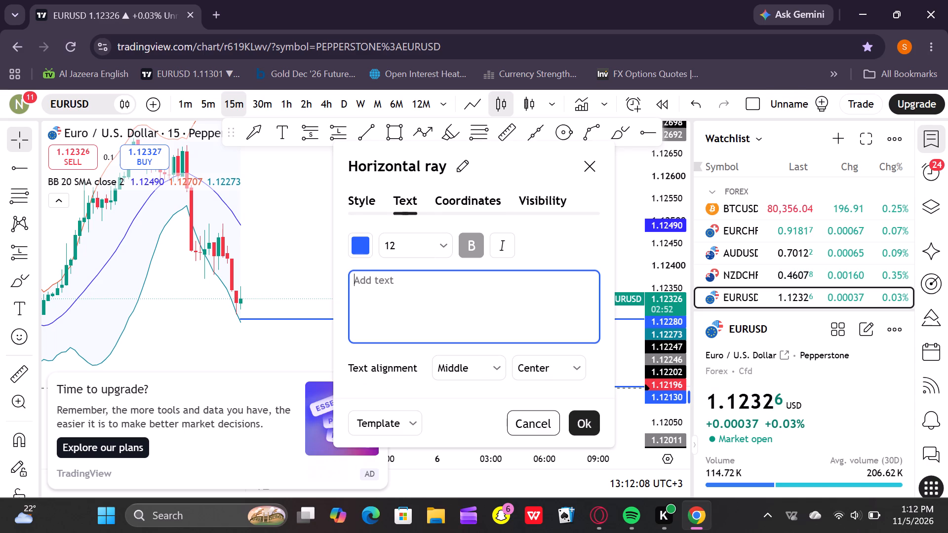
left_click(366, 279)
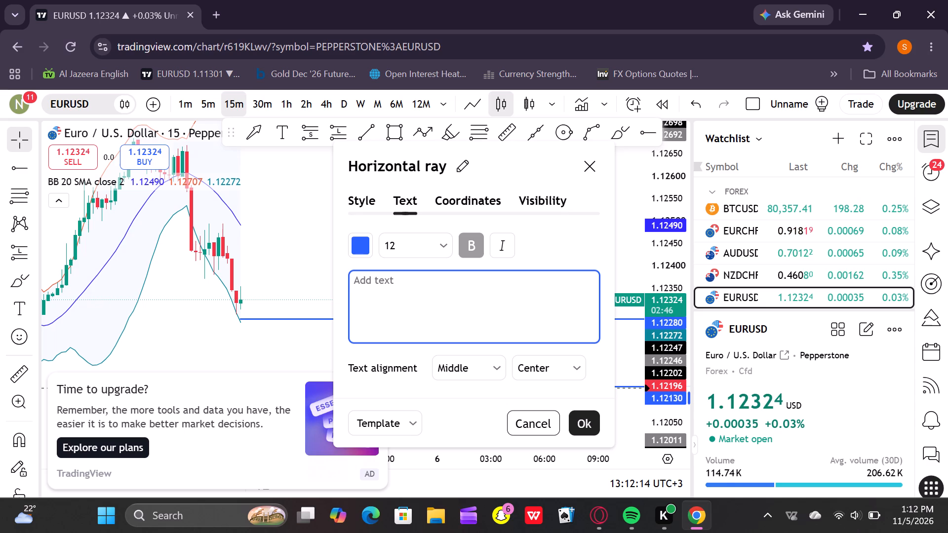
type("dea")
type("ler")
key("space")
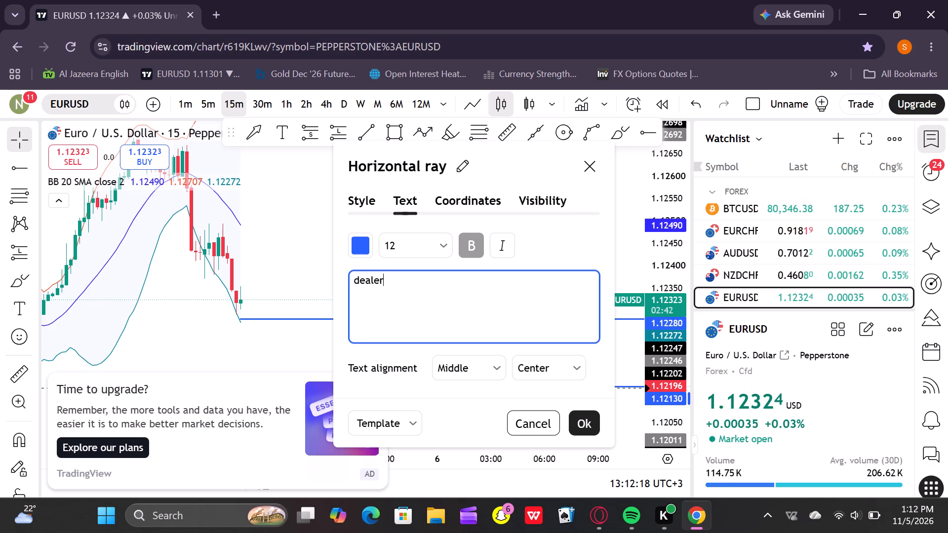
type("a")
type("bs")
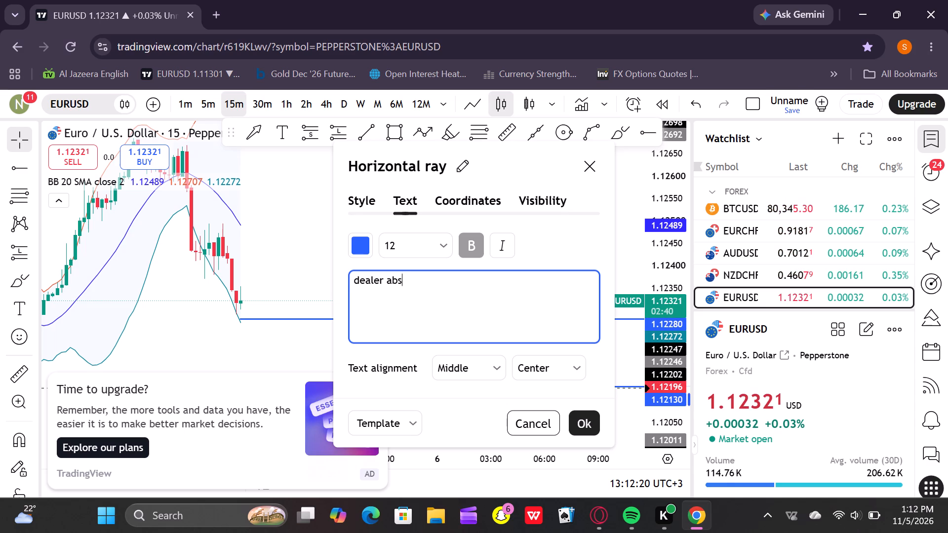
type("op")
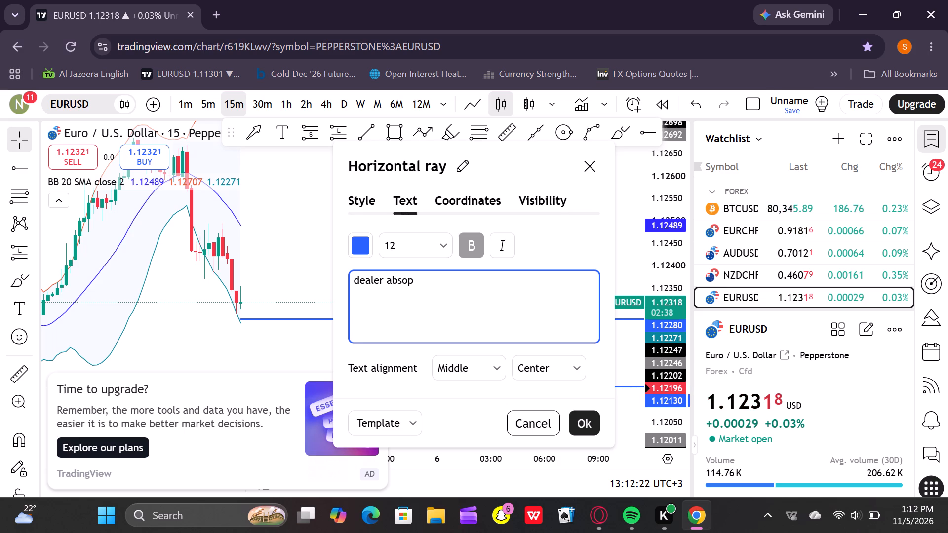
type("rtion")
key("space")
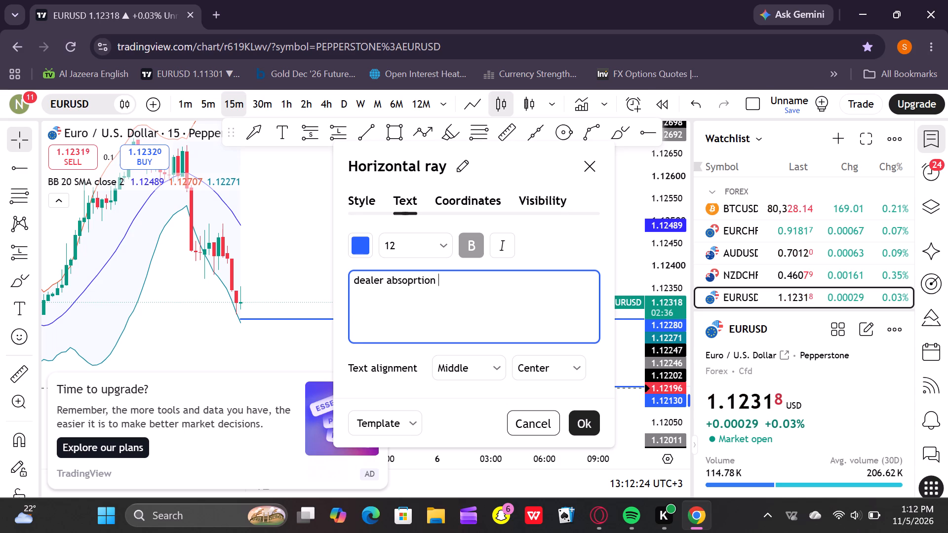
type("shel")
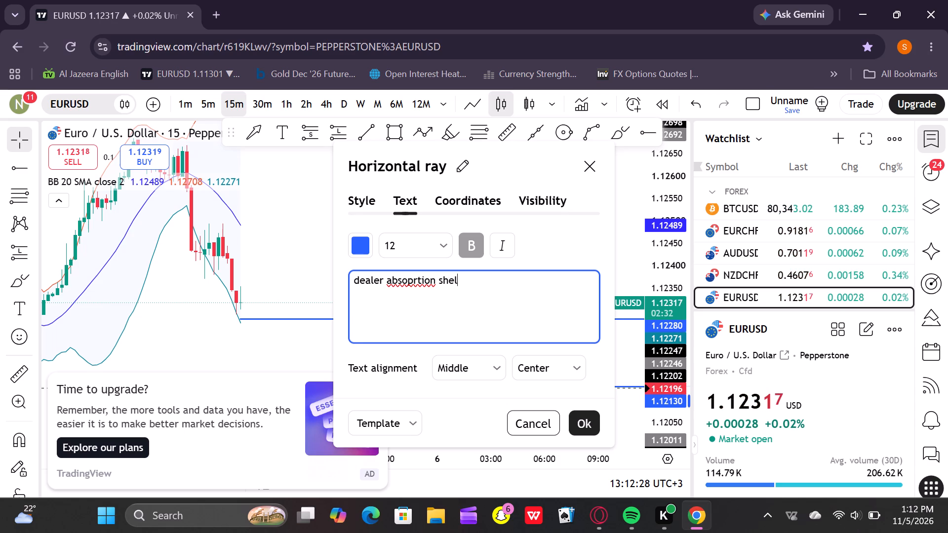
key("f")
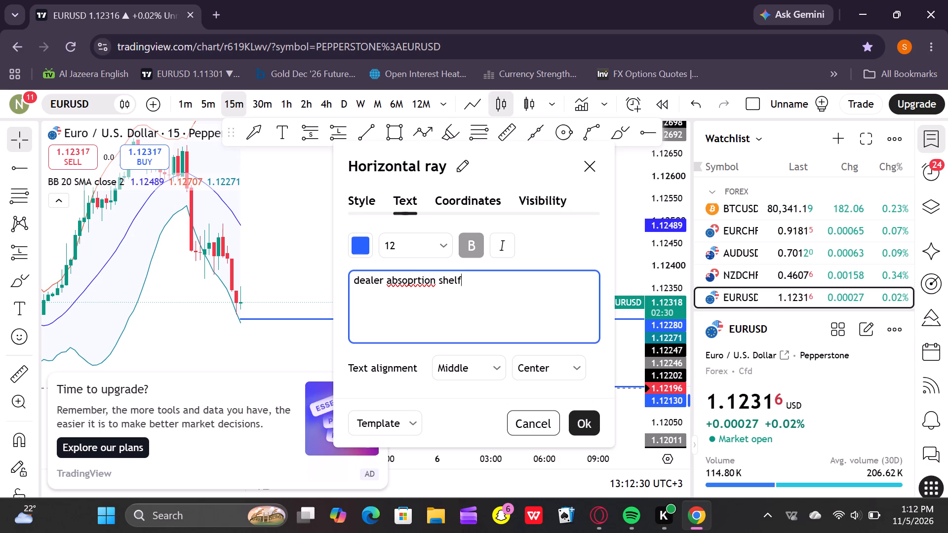
Clear the misspelled label text of the horizontal ray at 1.12130.
left_click(465, 282)
key("BackSpace")
key("BackSpace")
key("BackSpace")
key("BackSpace")
key("BackSpace")
key("BackSpace")
key("BackSpace")
key("BackSpace")
key("BackSpace")
key("BackSpace")
key("BackSpace")
key("BackSpace")
key("BackSpace")
key("BackSpace")
key("BackSpace")
key("BackSpace")
key("BackSpace")
key("BackSpace")
key("BackSpace")
key("BackSpace")
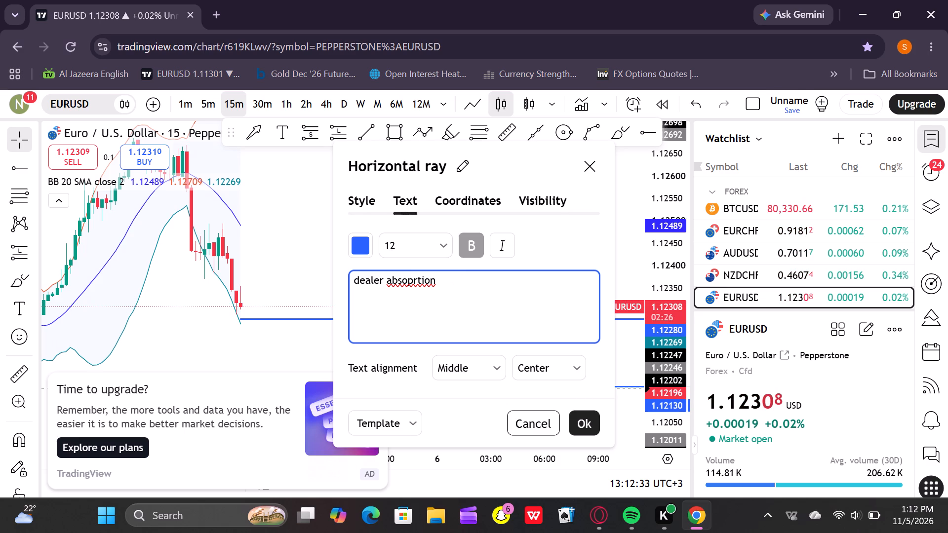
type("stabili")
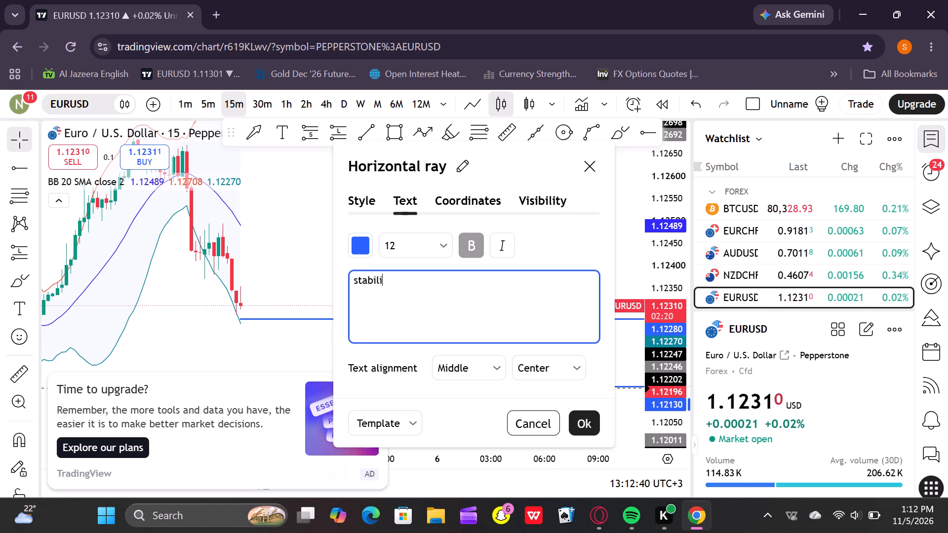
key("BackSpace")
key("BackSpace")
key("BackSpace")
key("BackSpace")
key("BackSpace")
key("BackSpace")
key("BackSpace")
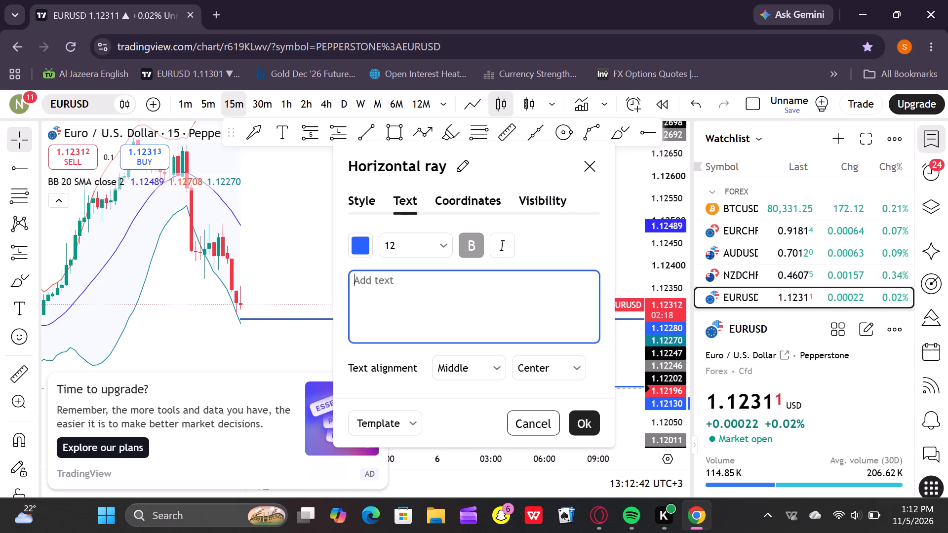
Enter "dealer absorption shelf" as the label text of the 1.12130 horizontal ray and apply its settings.
type("dealer")
key("space")
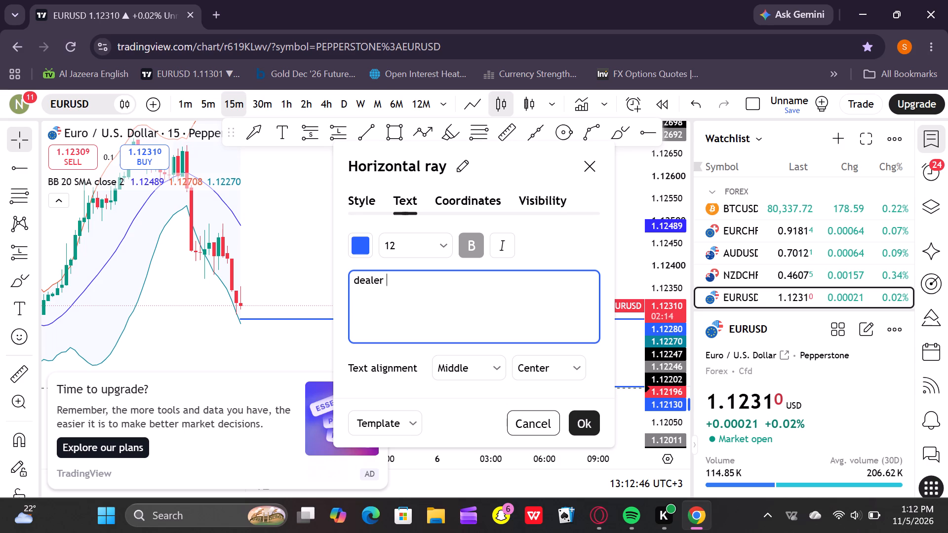
key("a")
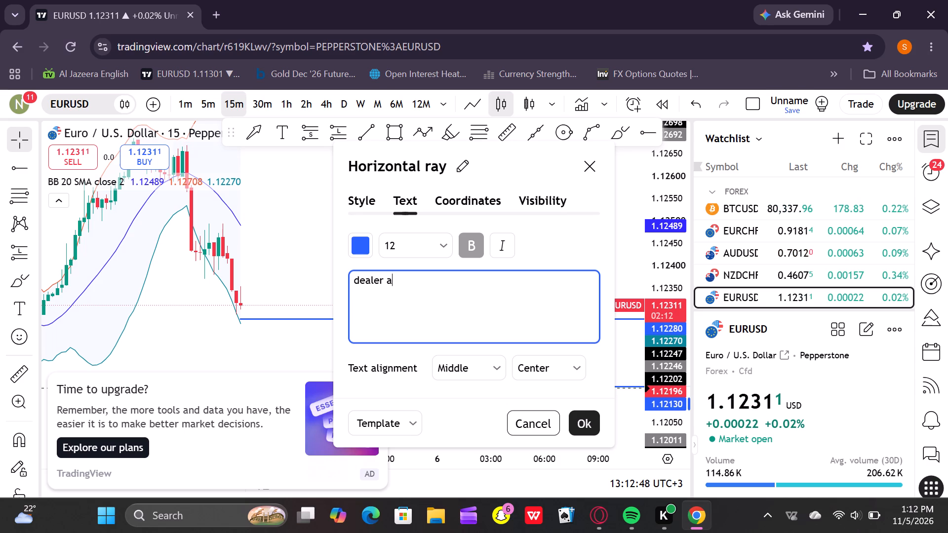
type("bs")
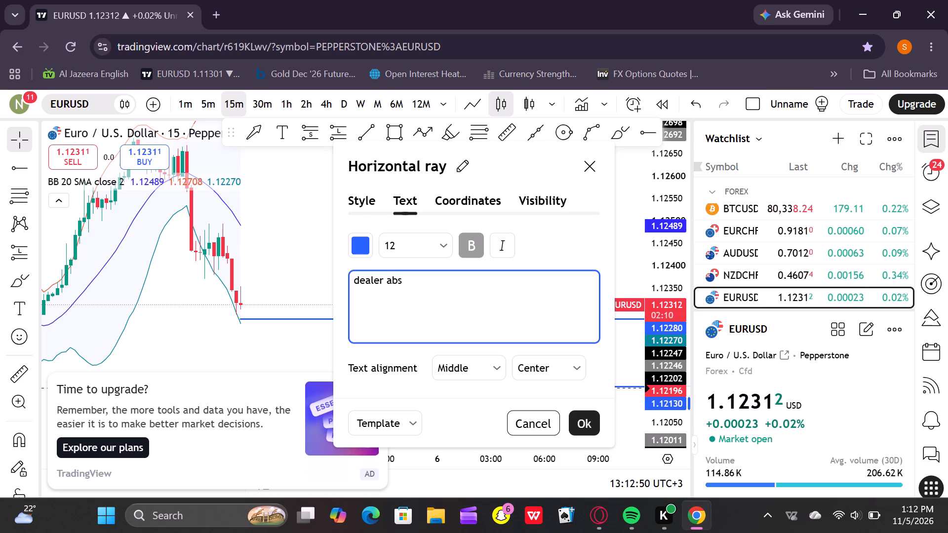
type("or")
type("pt")
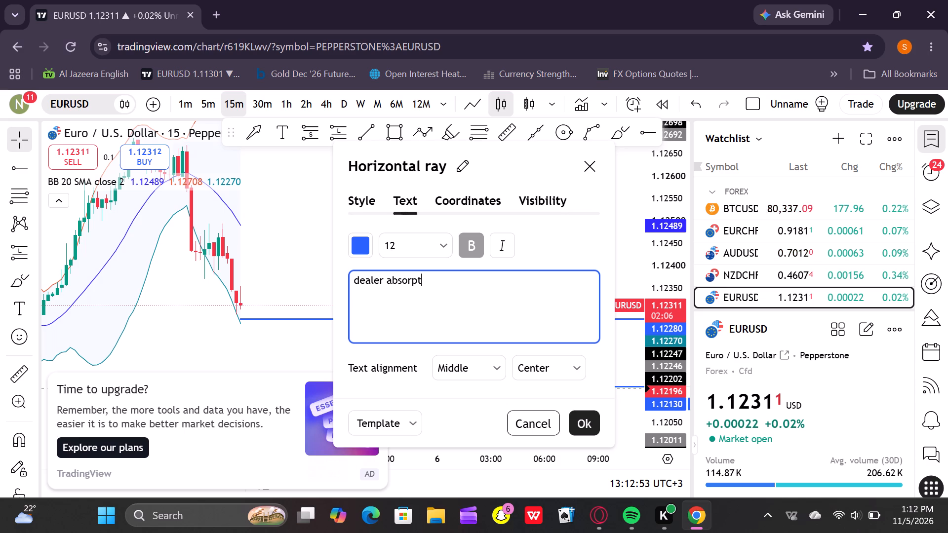
type("ip")
key("BackSpace")
type("on")
key("space")
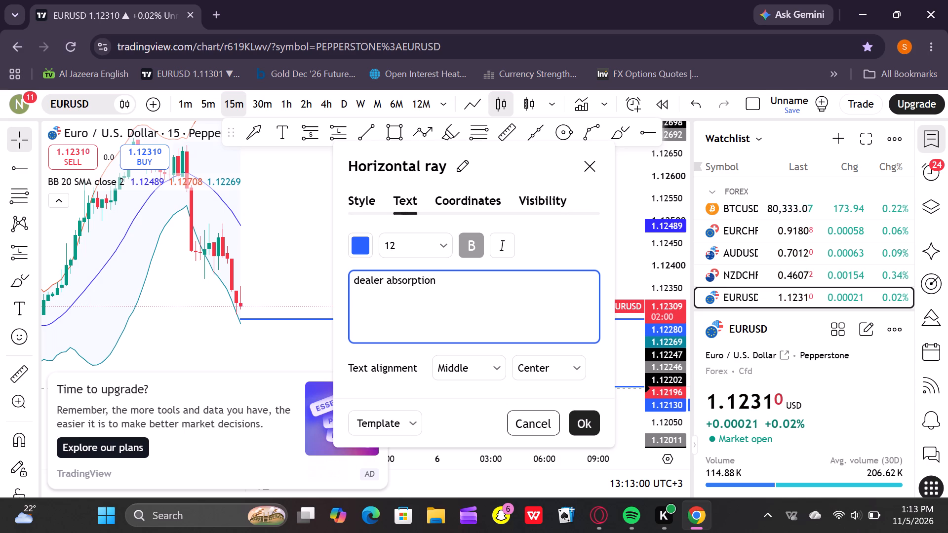
type("she")
type("lf")
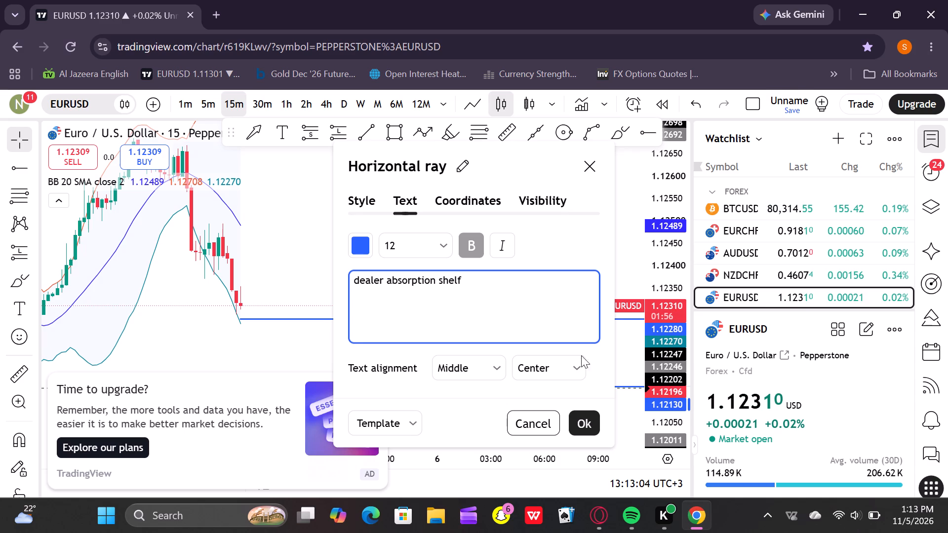
left_click(587, 426)
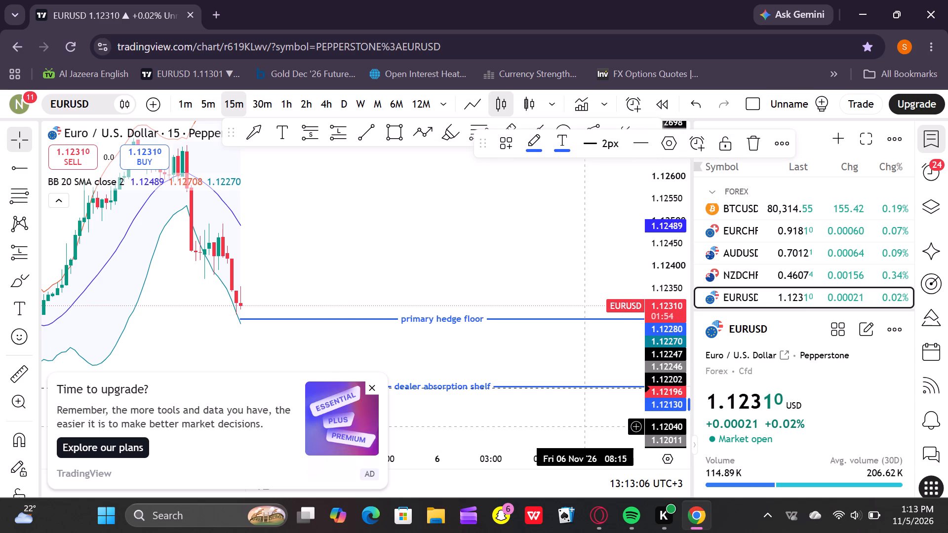
Dismiss the upgrade advertisement covering the lower part of the chart.
left_click(375, 387)
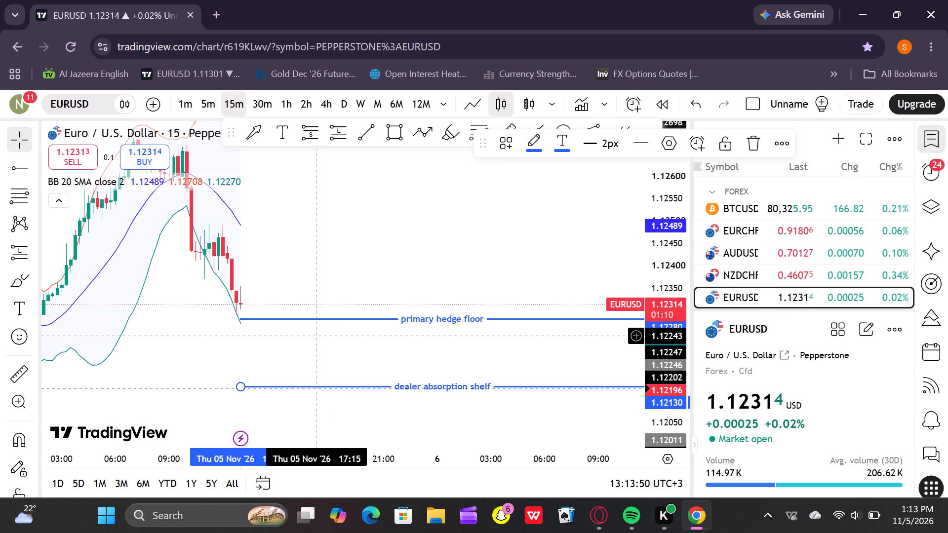
Draw a horizontal ray from 13:15, above the primary hedge floor, at a price of about 1.1274.
left_click_drag(299, 360, 177, 306)
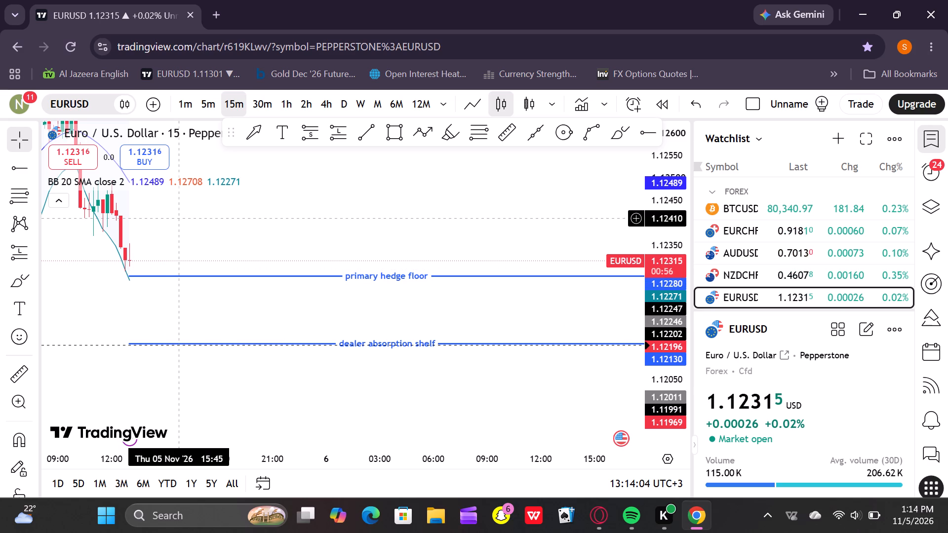
left_click_drag(179, 218, 172, 355)
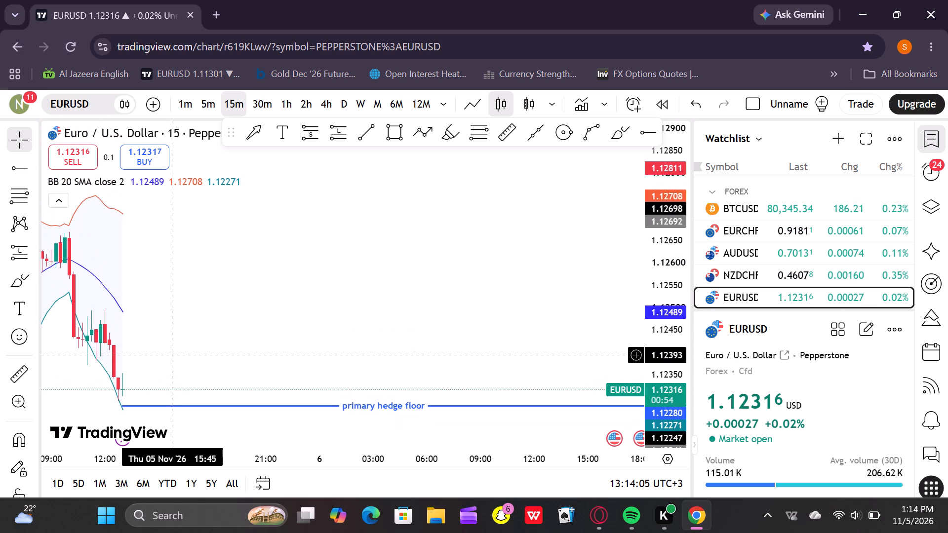
left_click(649, 135)
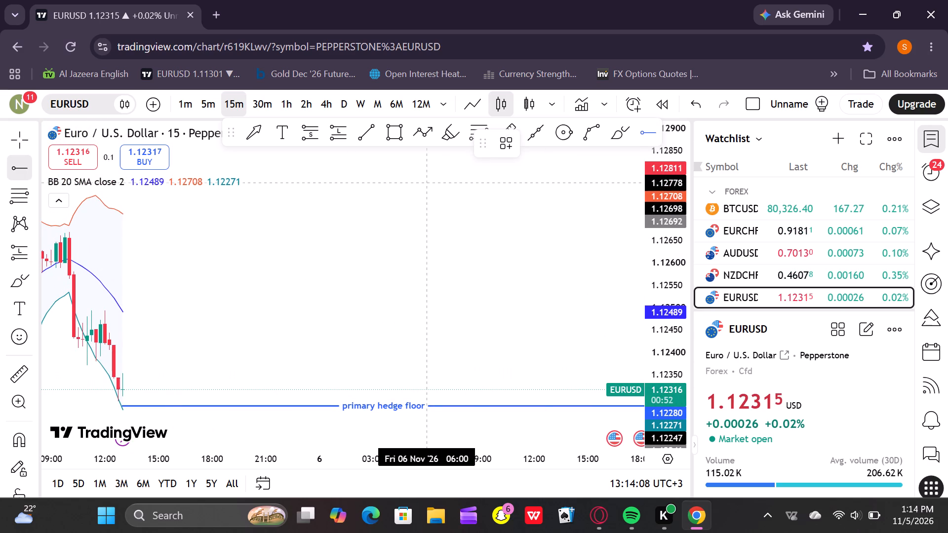
left_click(128, 201)
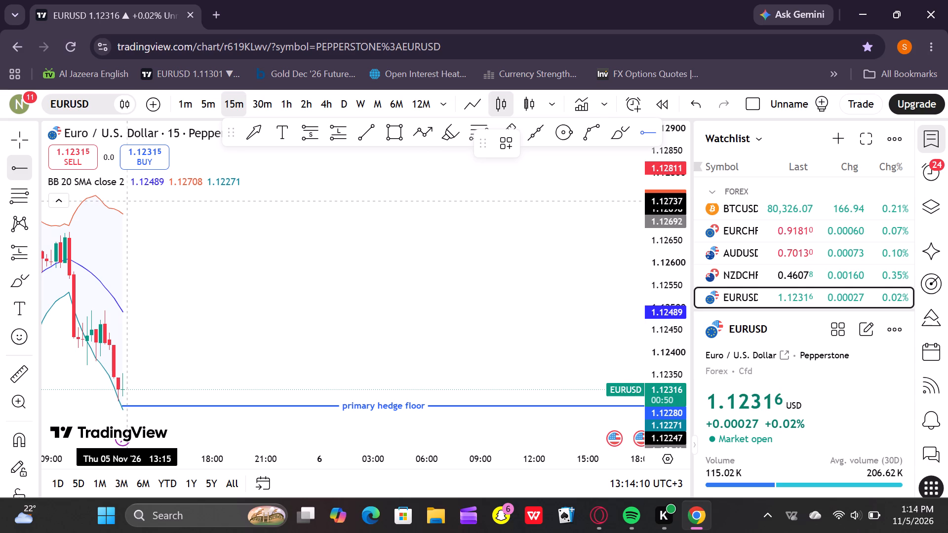
Set the new horizontal ray's price coordinate to 1.12680.
left_click(671, 140)
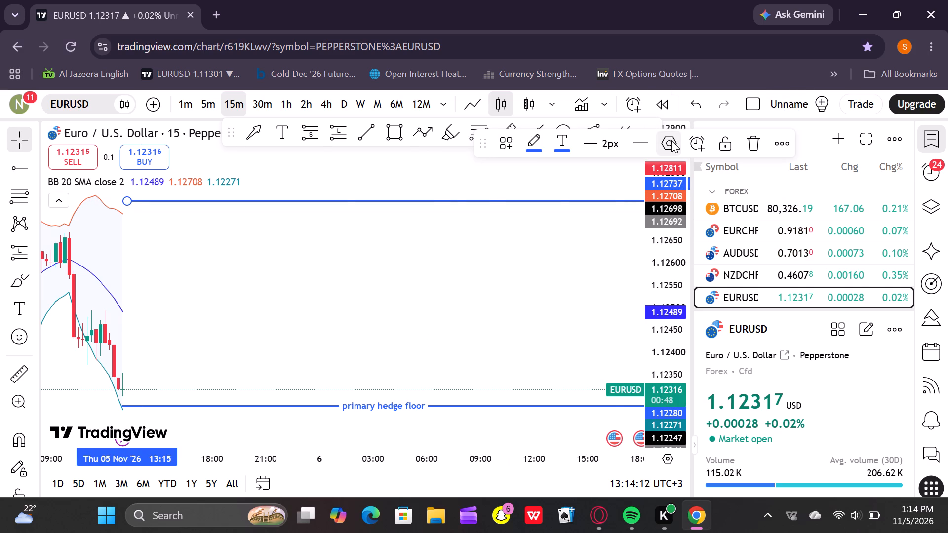
left_click(485, 207)
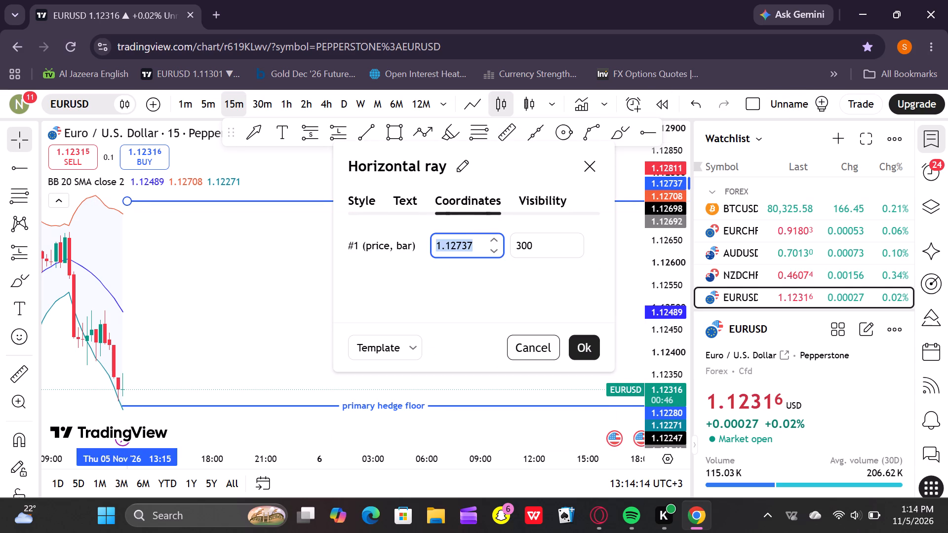
left_click(472, 244)
key("BackSpace")
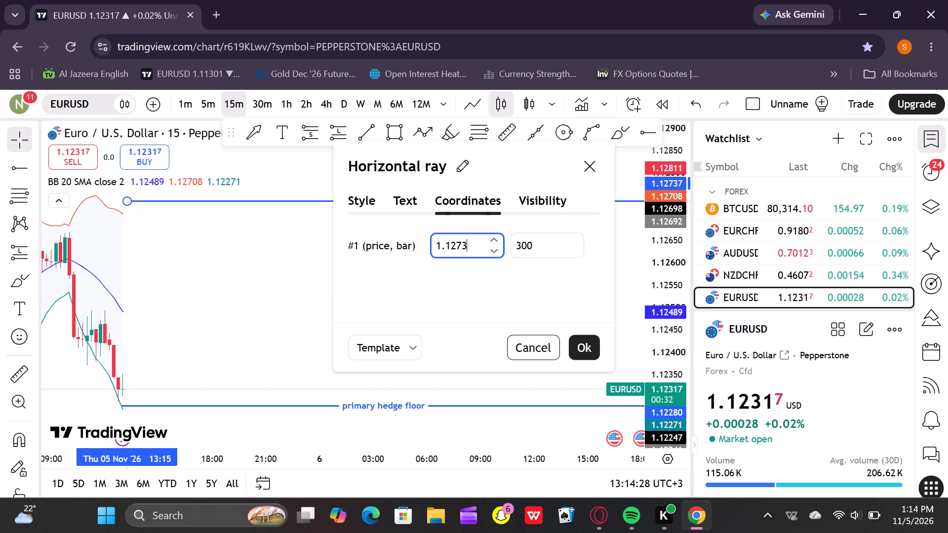
key("BackSpace")
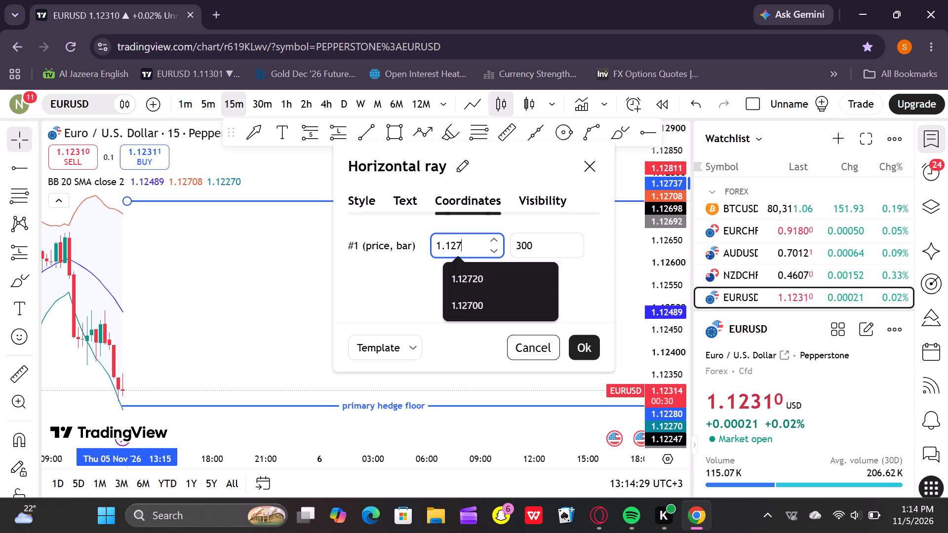
key("BackSpace")
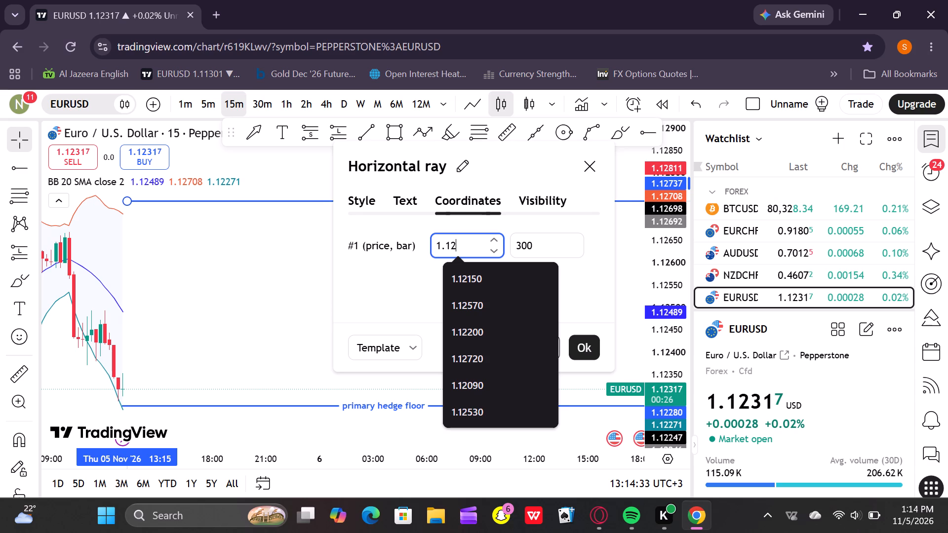
type("680")
Label the 1.12680 horizontal ray "immediate hedge wall", apply its settings and deselect it.
left_click(407, 204)
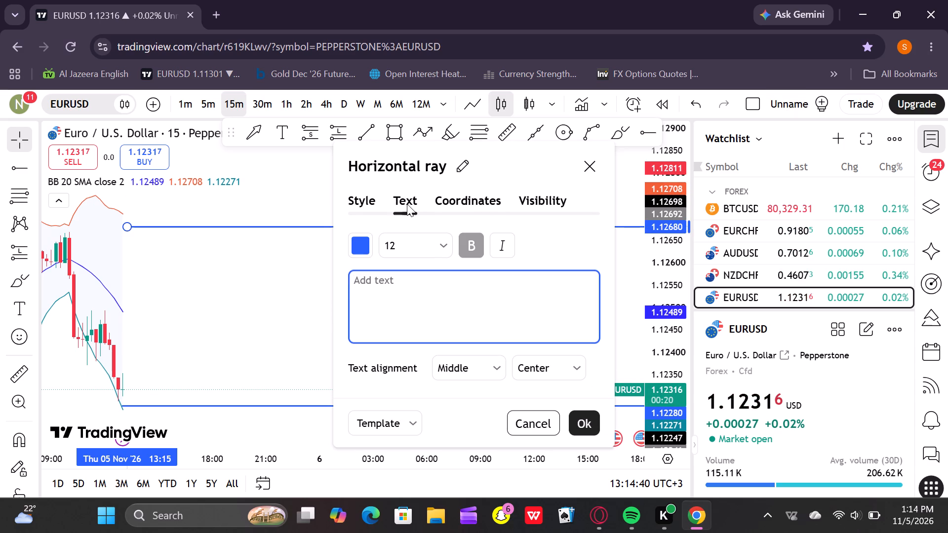
type("immediate")
key("space")
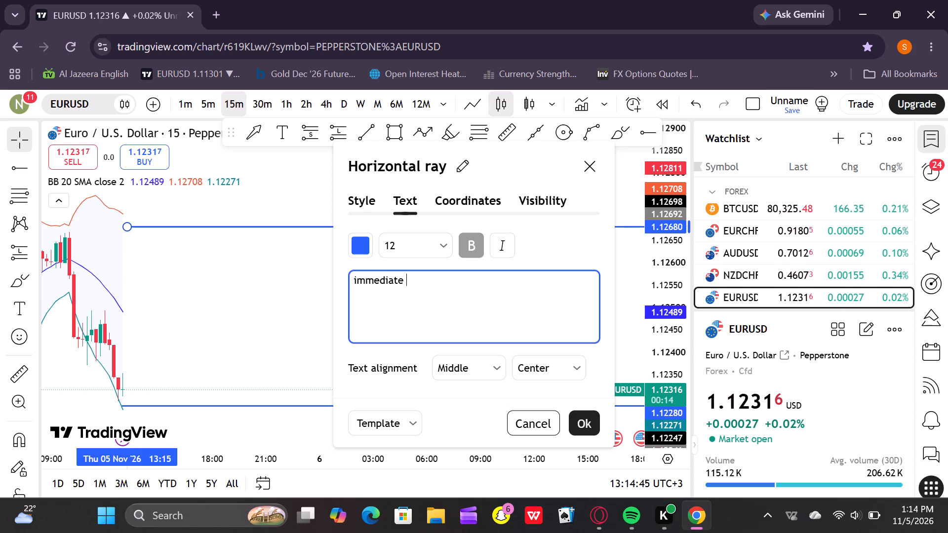
type("hedge wa")
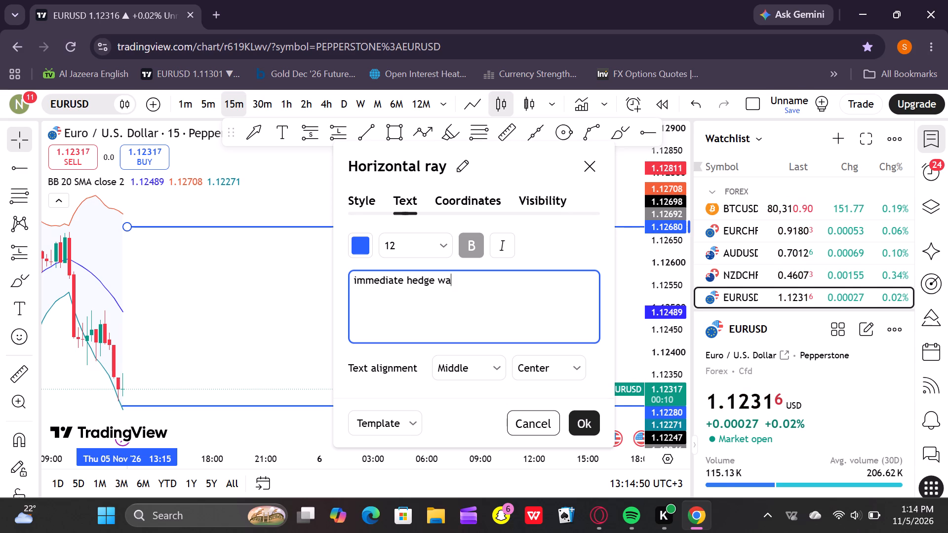
type("ll")
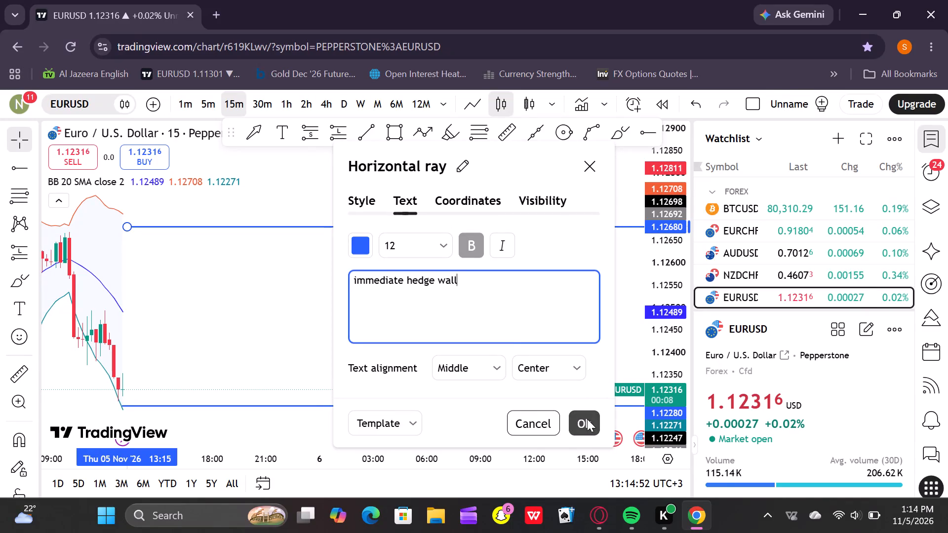
left_click(587, 419)
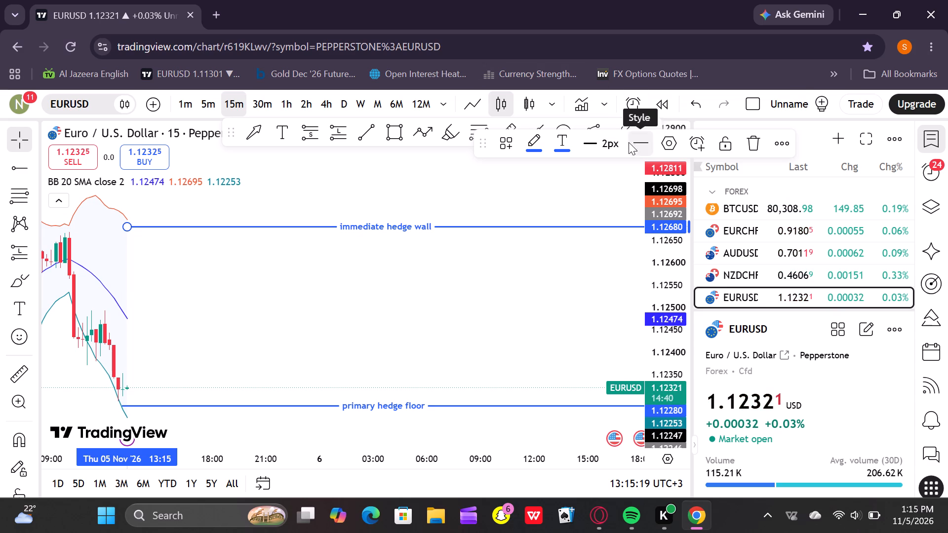
left_click(582, 178)
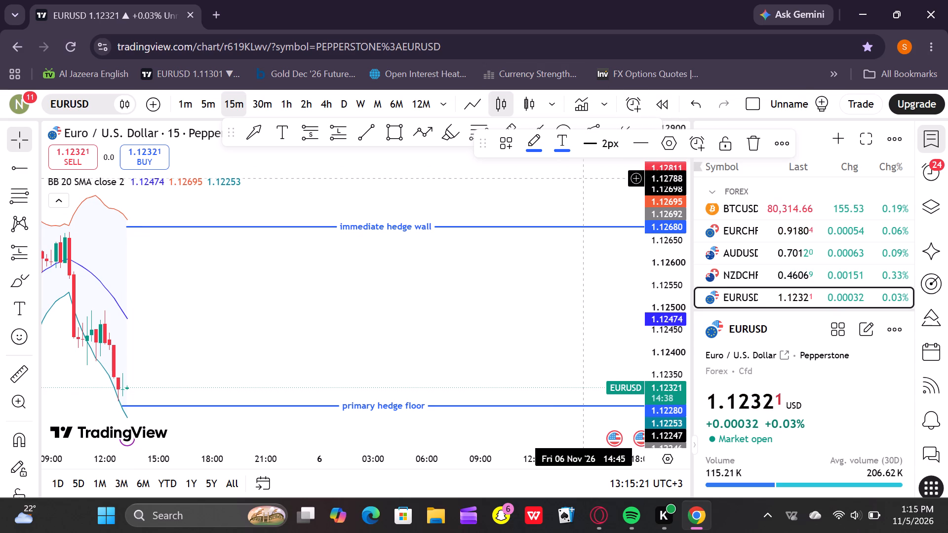
Draw another horizontal ray from 13:30, above the immediate hedge wall, at a price of about 1.1275.
left_click(646, 132)
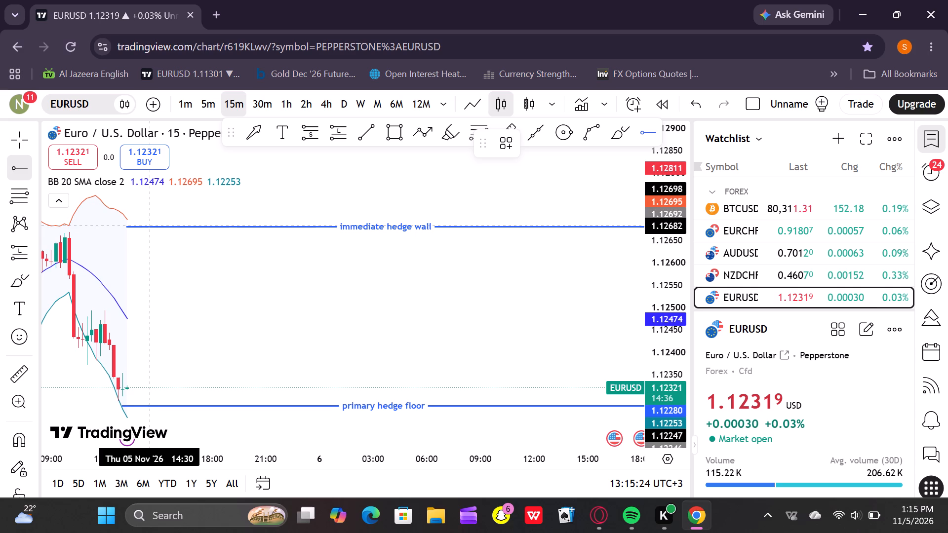
left_click(130, 196)
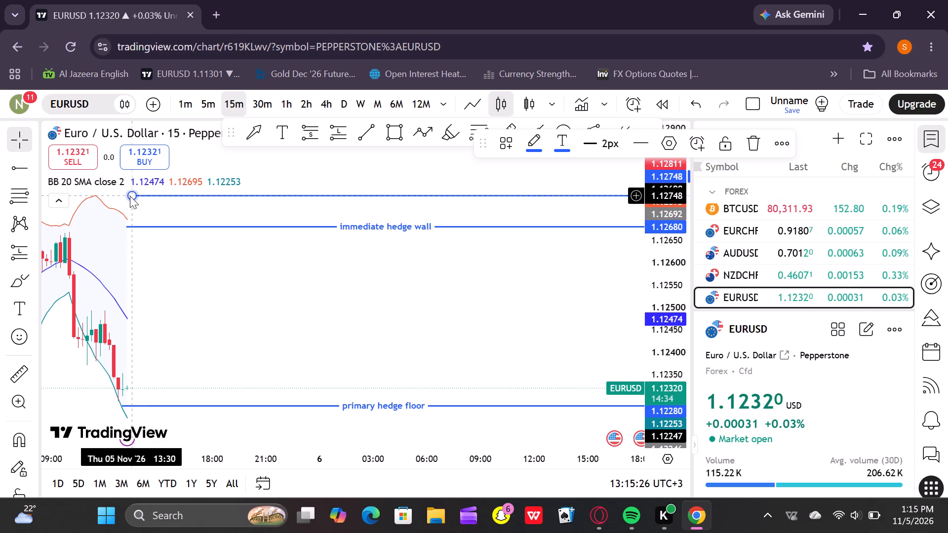
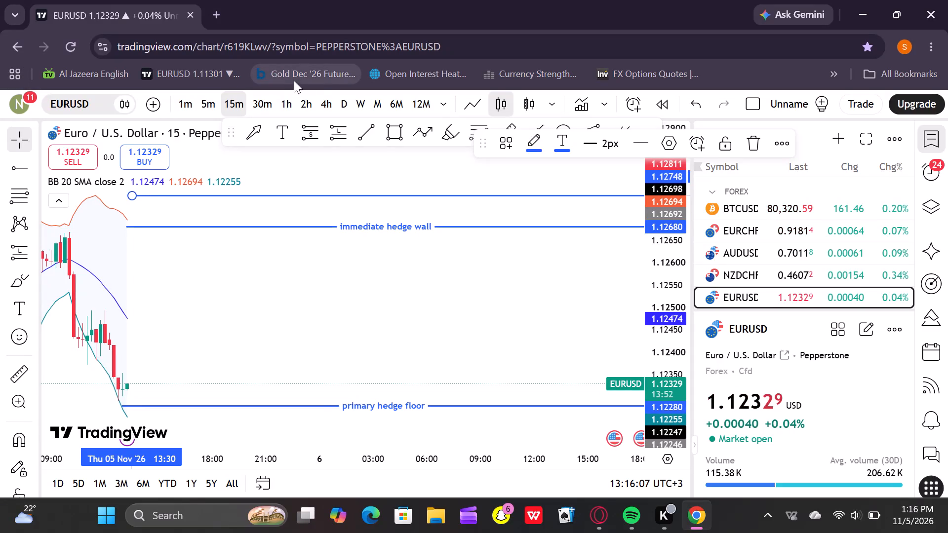
Check the Gold Dec '26 volatility and Greeks page on Barchart, and return to TradingView's EURUSD chart at the labelled hedge rays.
left_click(315, 78)
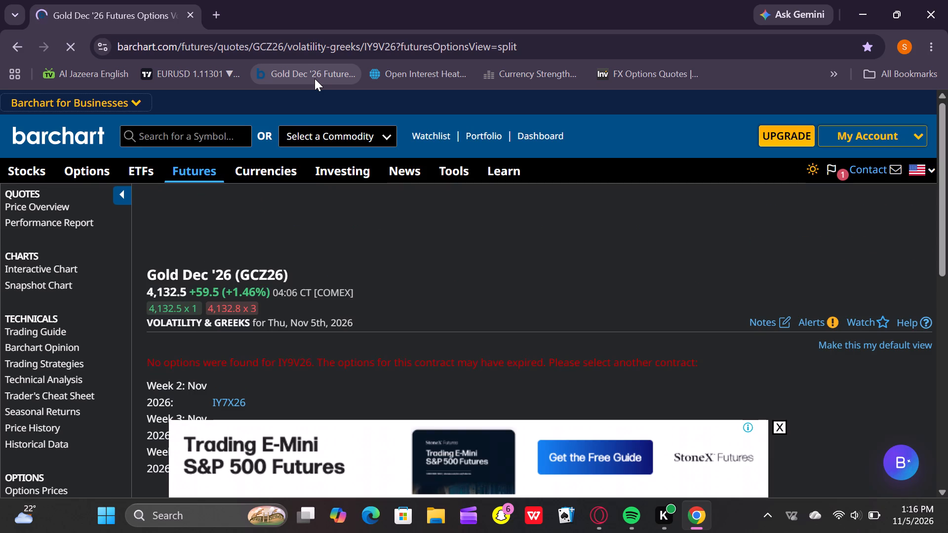
left_click(209, 68)
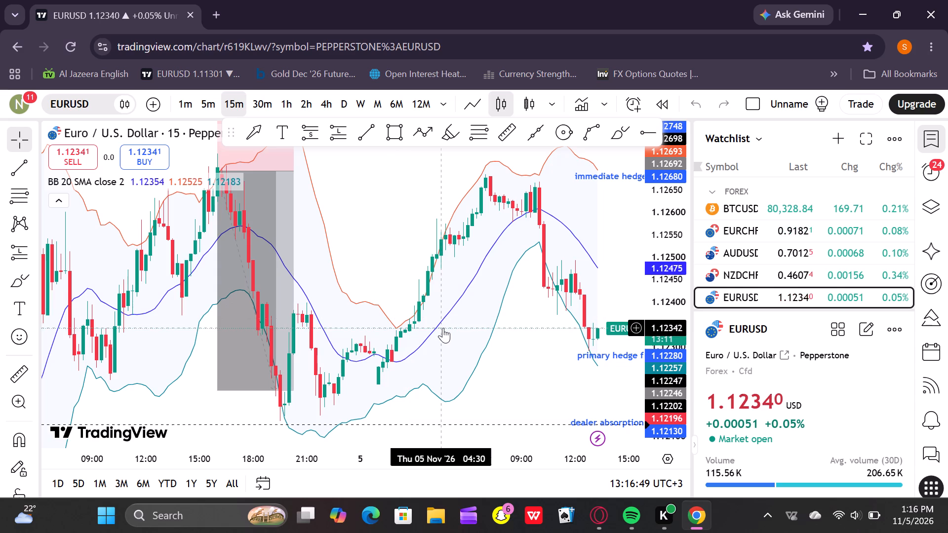
left_click_drag(496, 385, 188, 387)
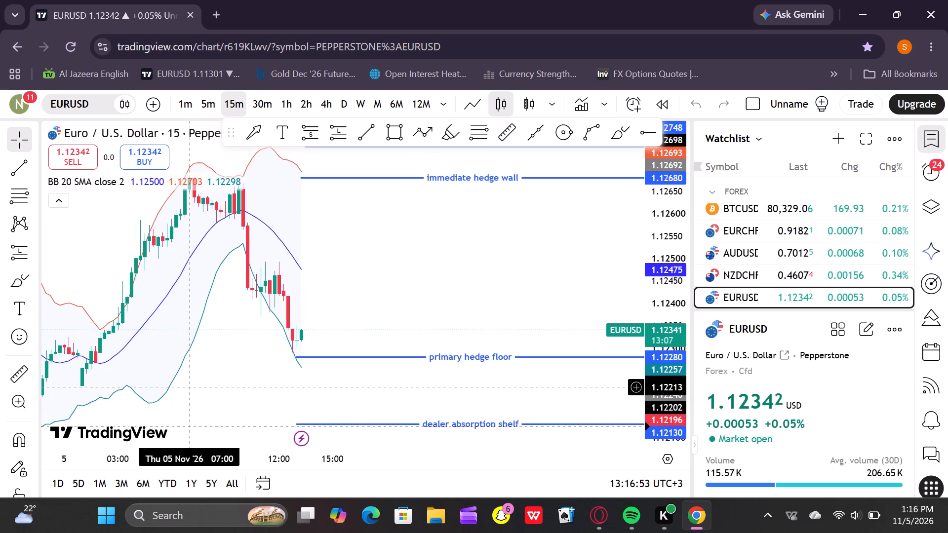
left_click_drag(188, 387, 162, 383)
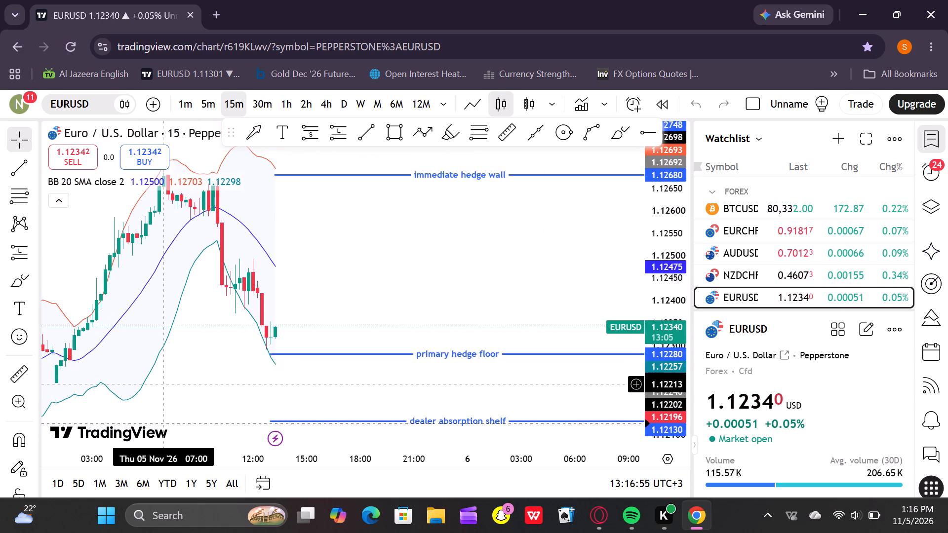
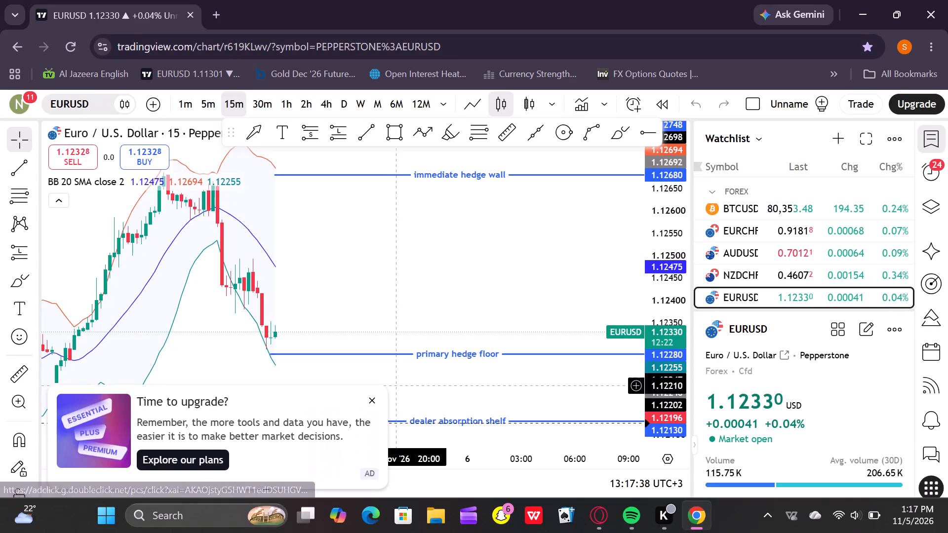
Dismiss the upgrade advertisement covering the EURUSD chart and open a new browser tab.
left_click(371, 401)
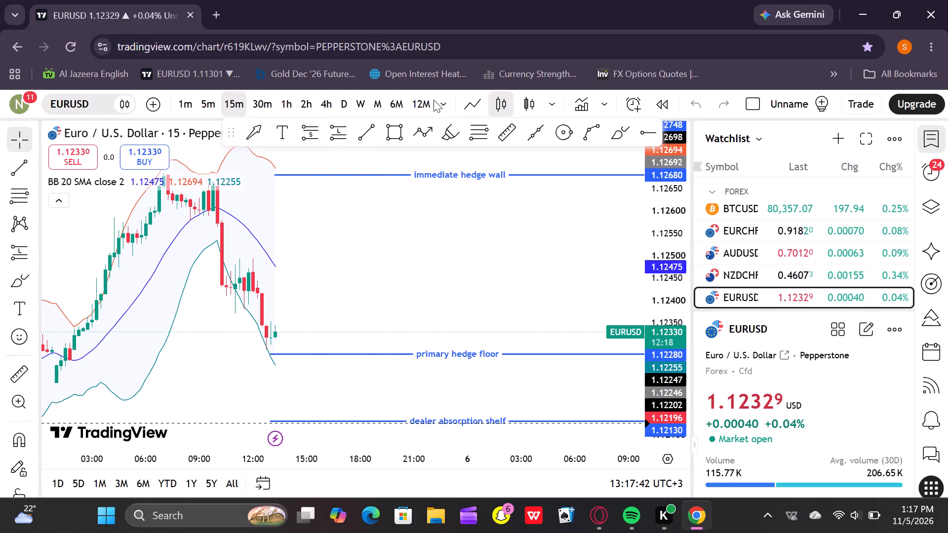
left_click(215, 19)
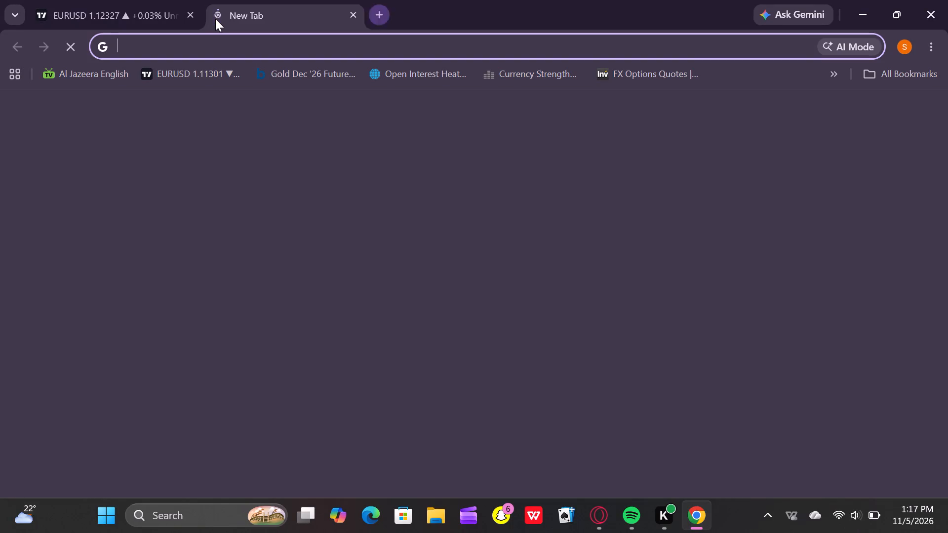